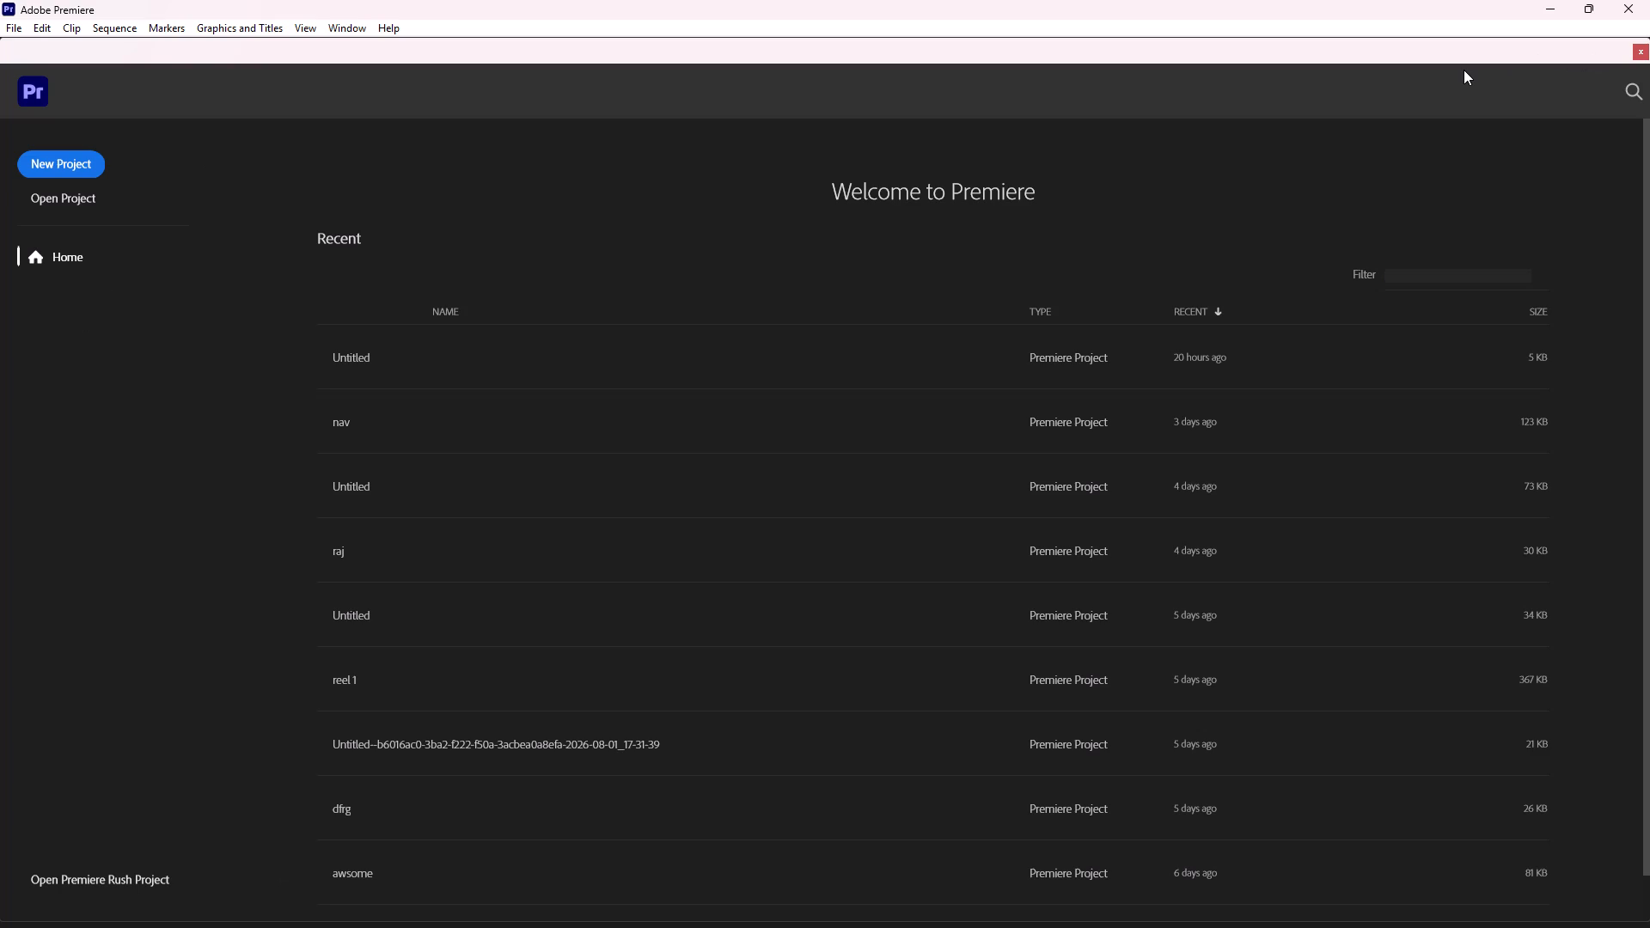
Create a new project named Untitled in the Downloads folder, using no template and skipping import mode.
left_click(73, 165)
left_click(914, 542)
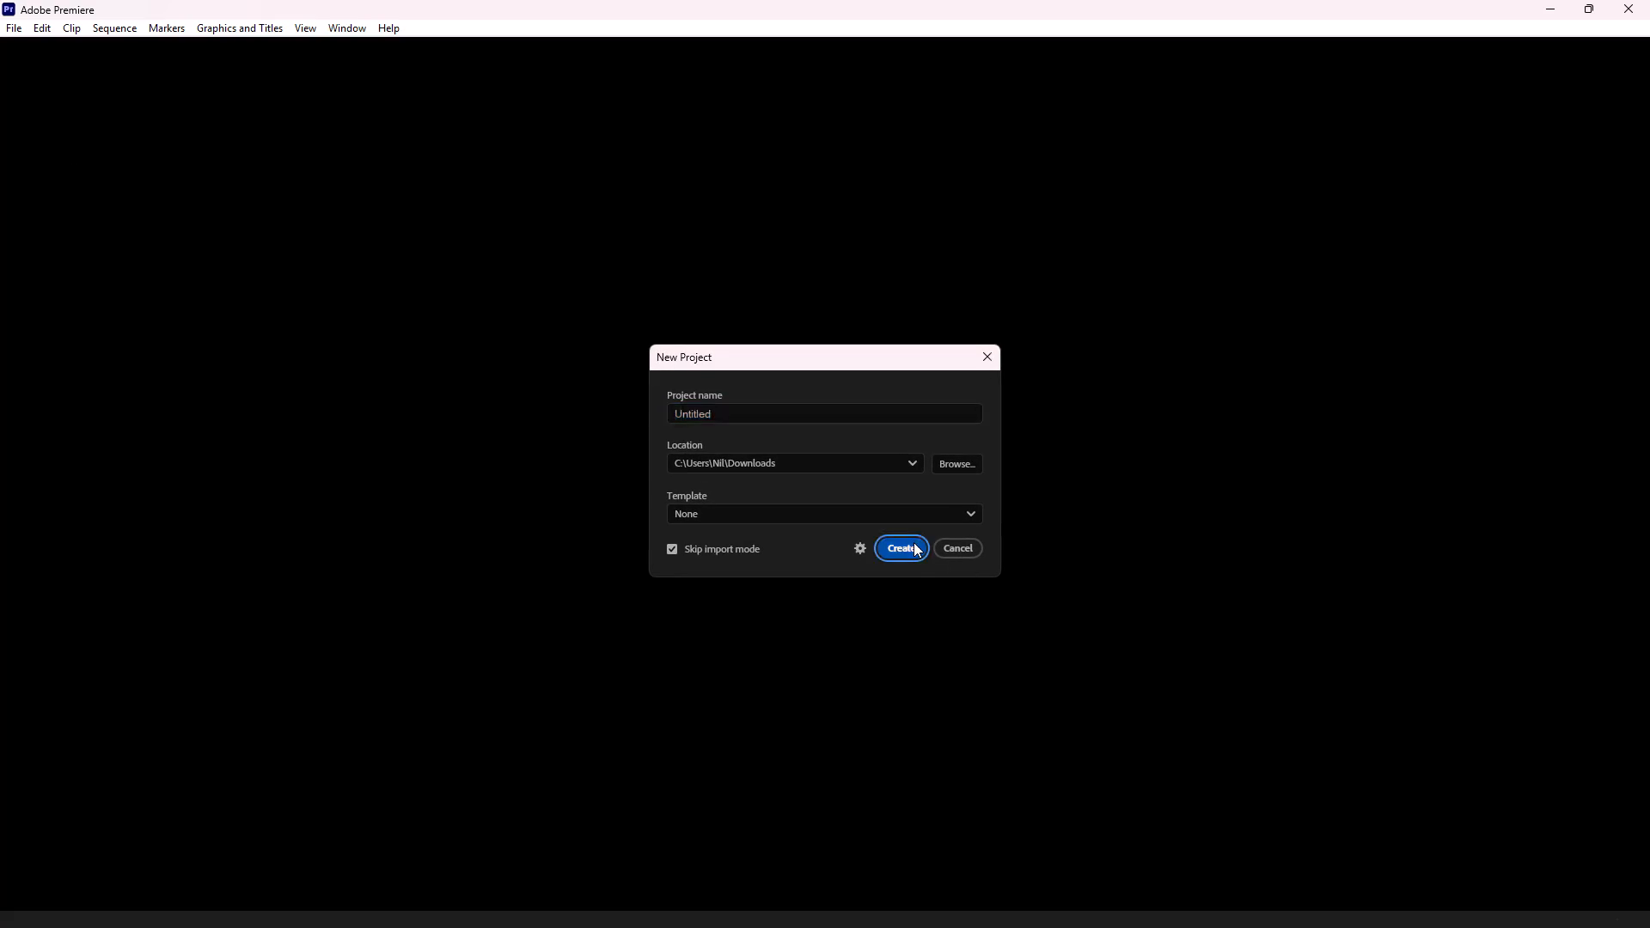
left_click(917, 532)
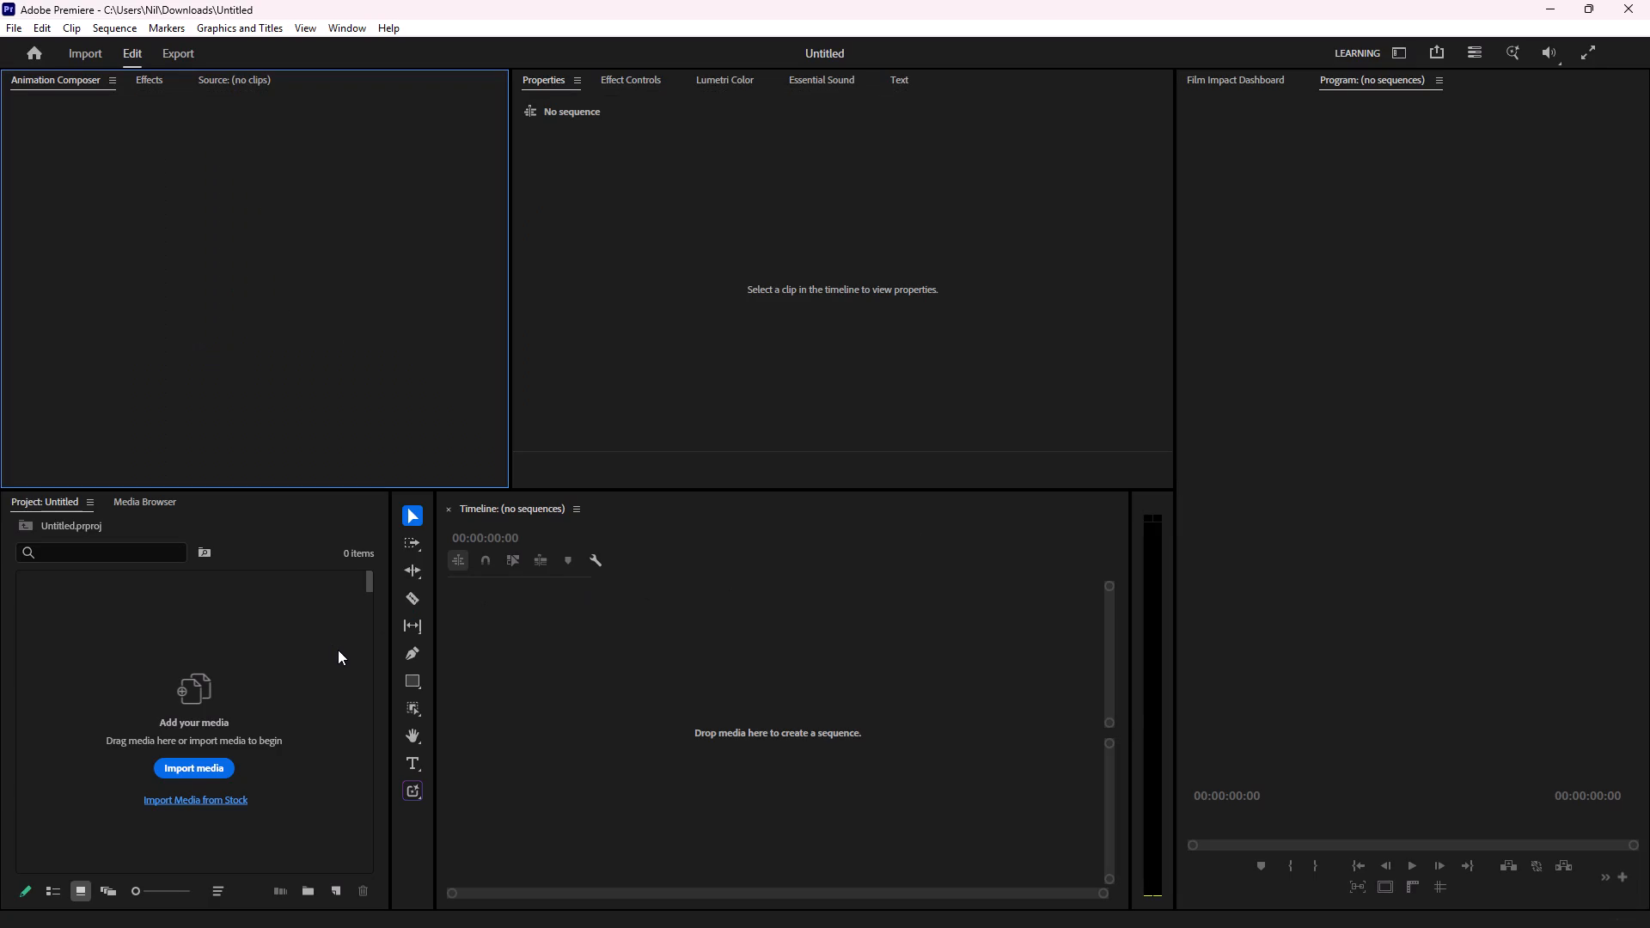
Start adding a new sequence item to the empty Untitled project.
left_click(343, 652)
left_click(684, 702)
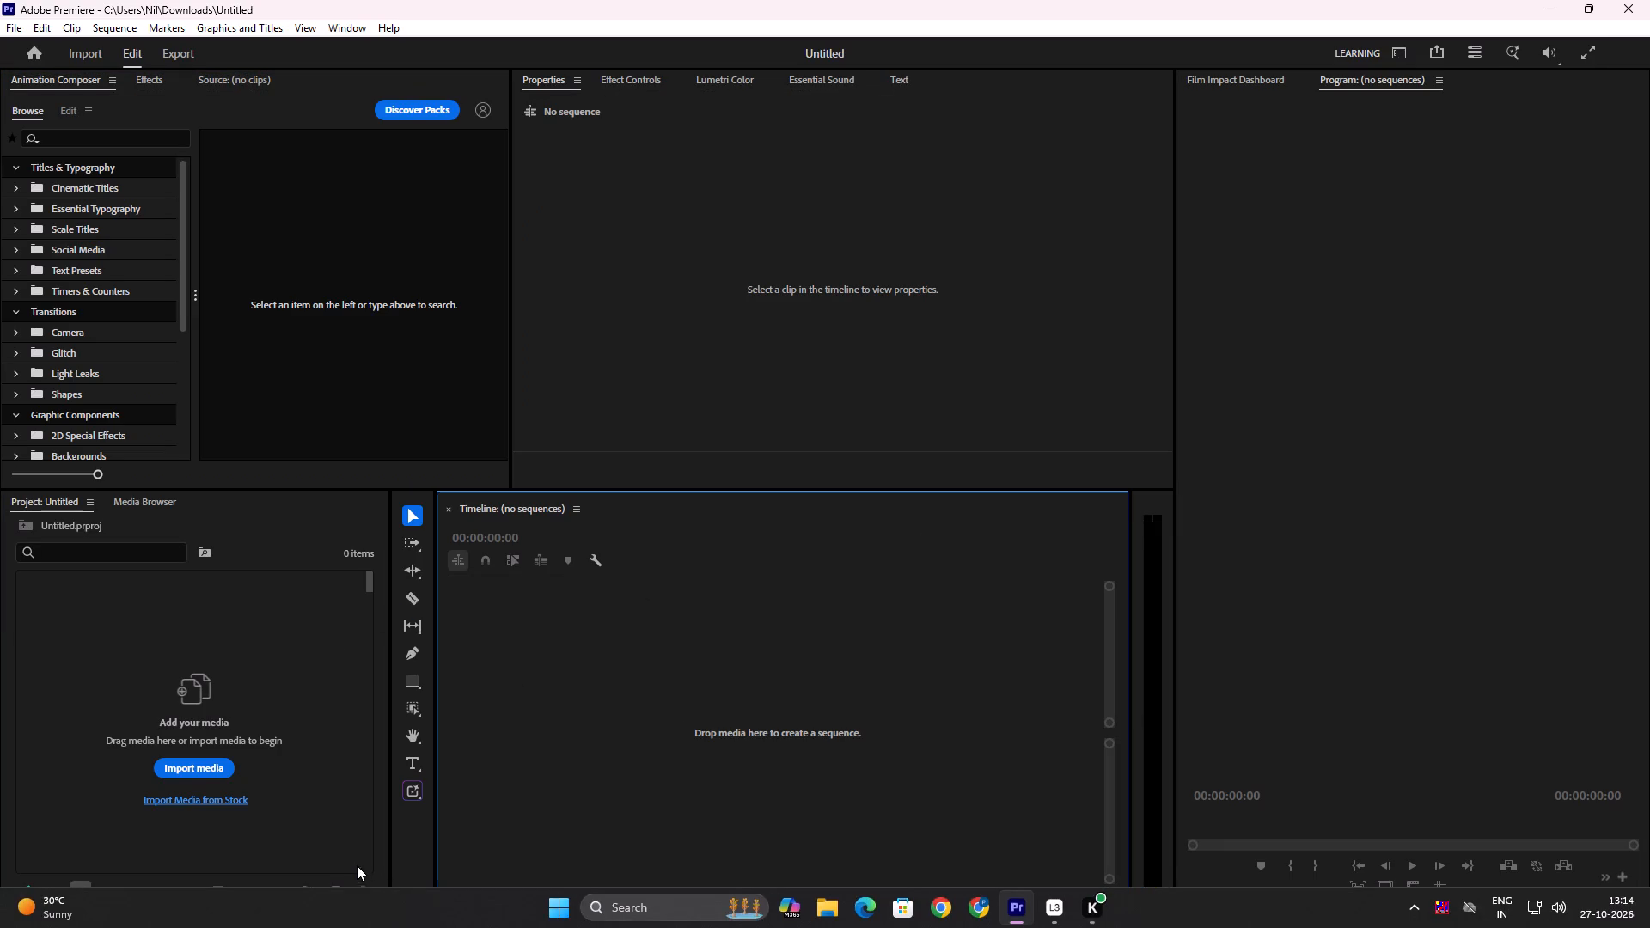
left_click(332, 888)
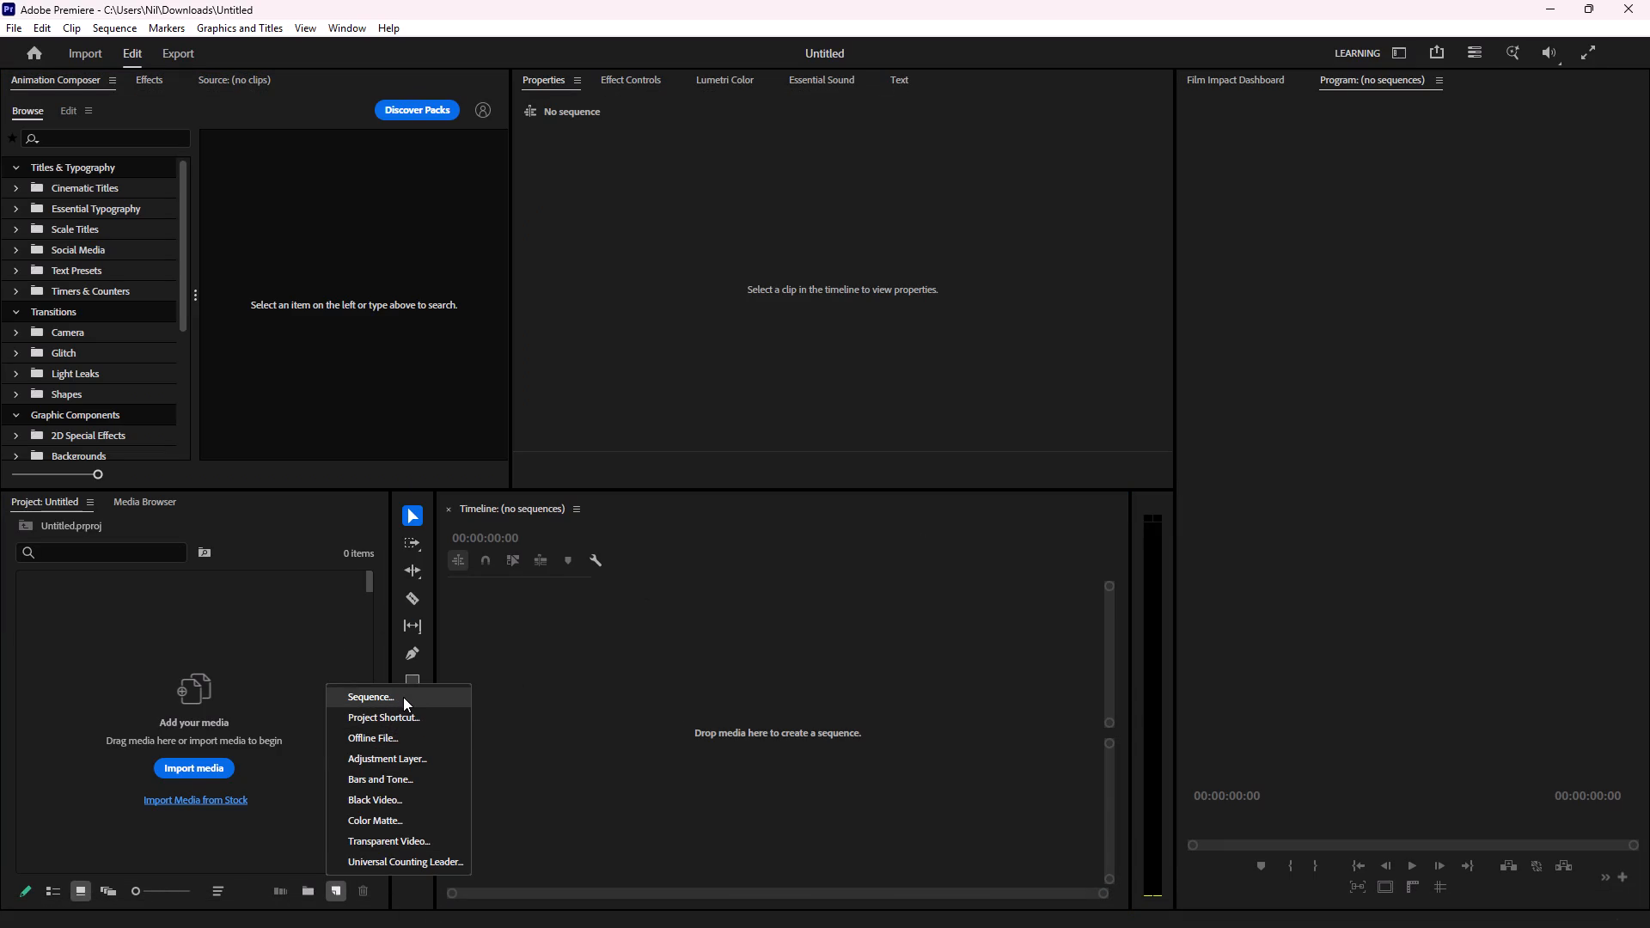
Create a vertical sequence with a frame size of 1080 horizontal by 1920 vertical.
left_click(403, 697)
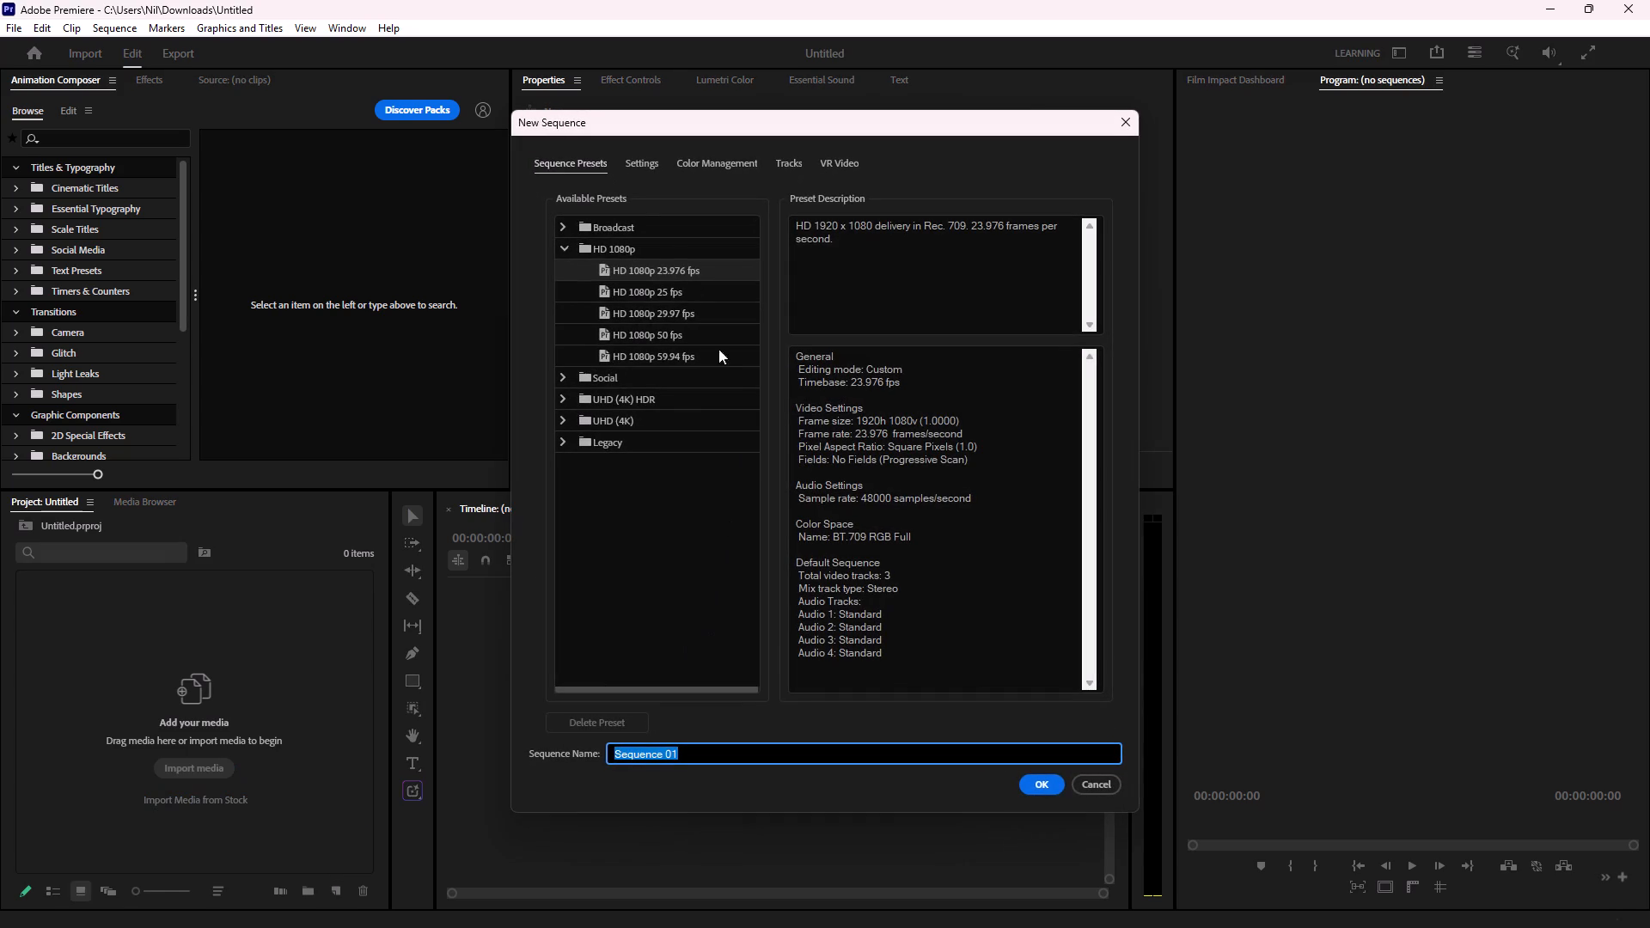
left_click(629, 158)
double_click(667, 284)
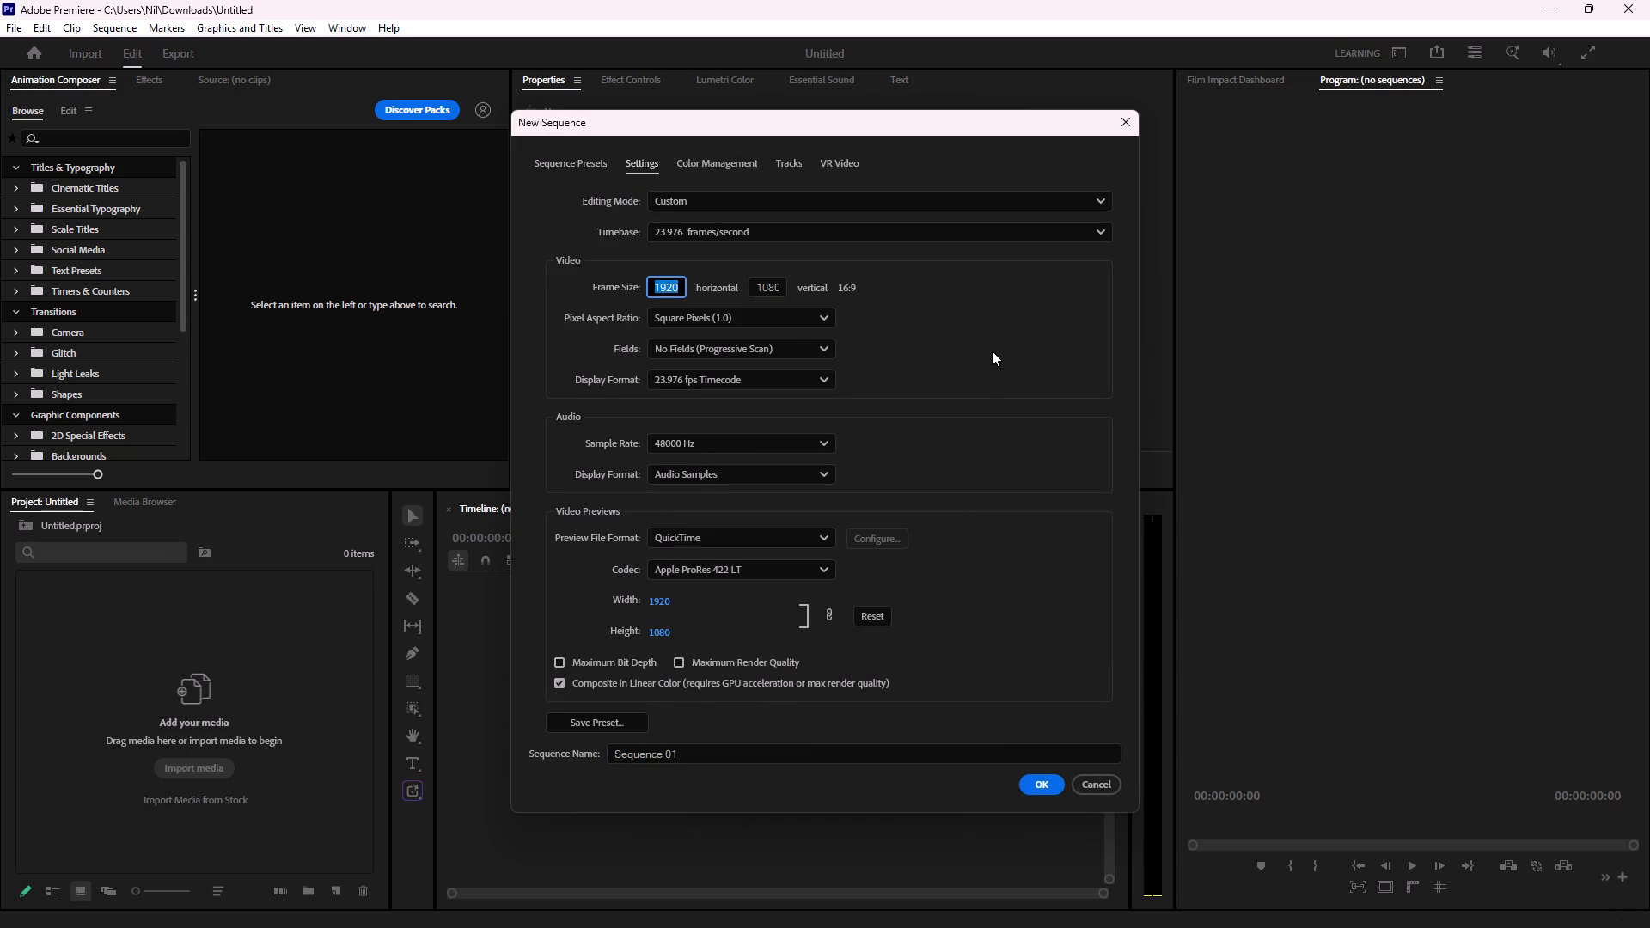
type("1080")
double_click(772, 285)
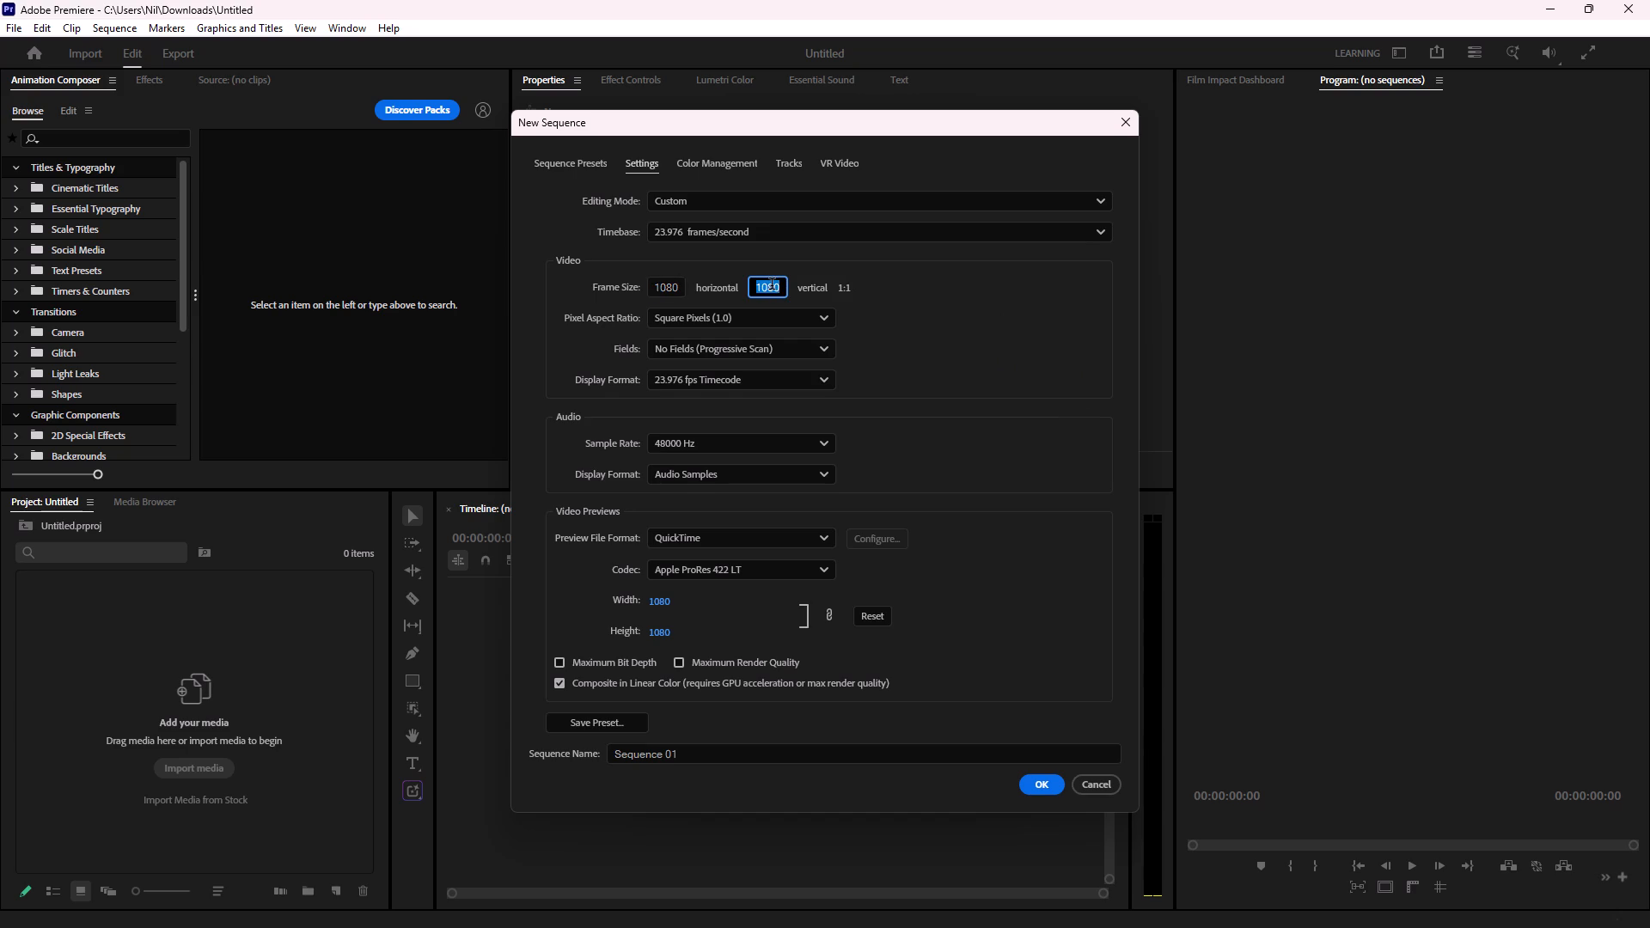
type("1920")
left_click(1051, 778)
scroll(1339, 665, "down", 1)
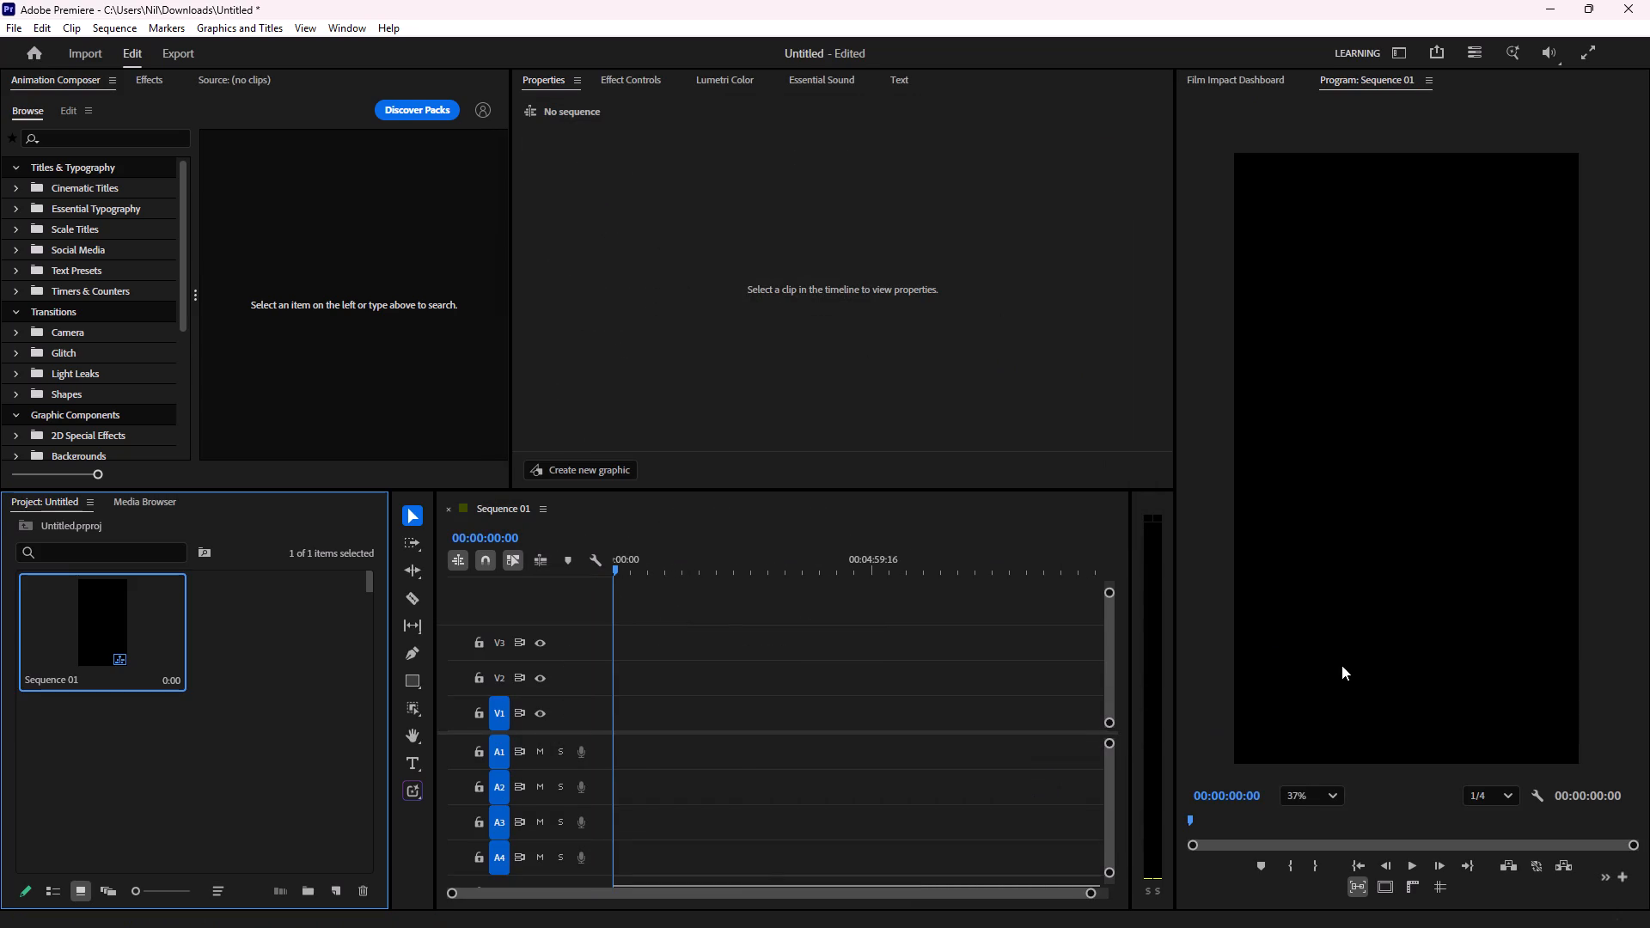
middle_click_drag(1349, 669, 1357, 650)
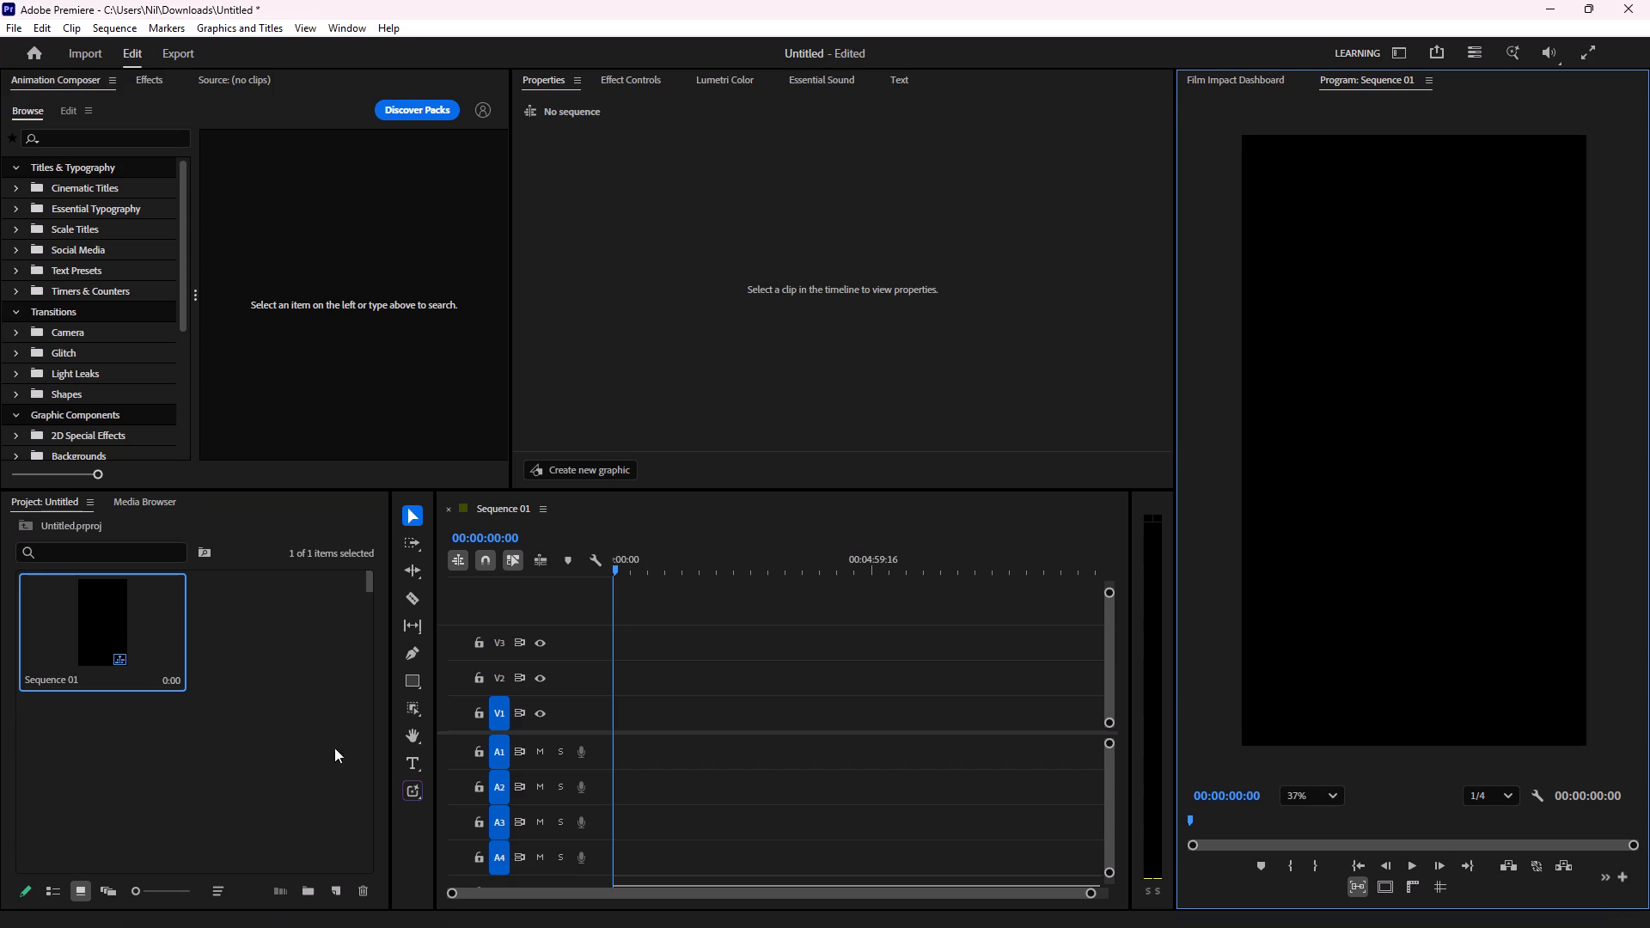
left_click(244, 765)
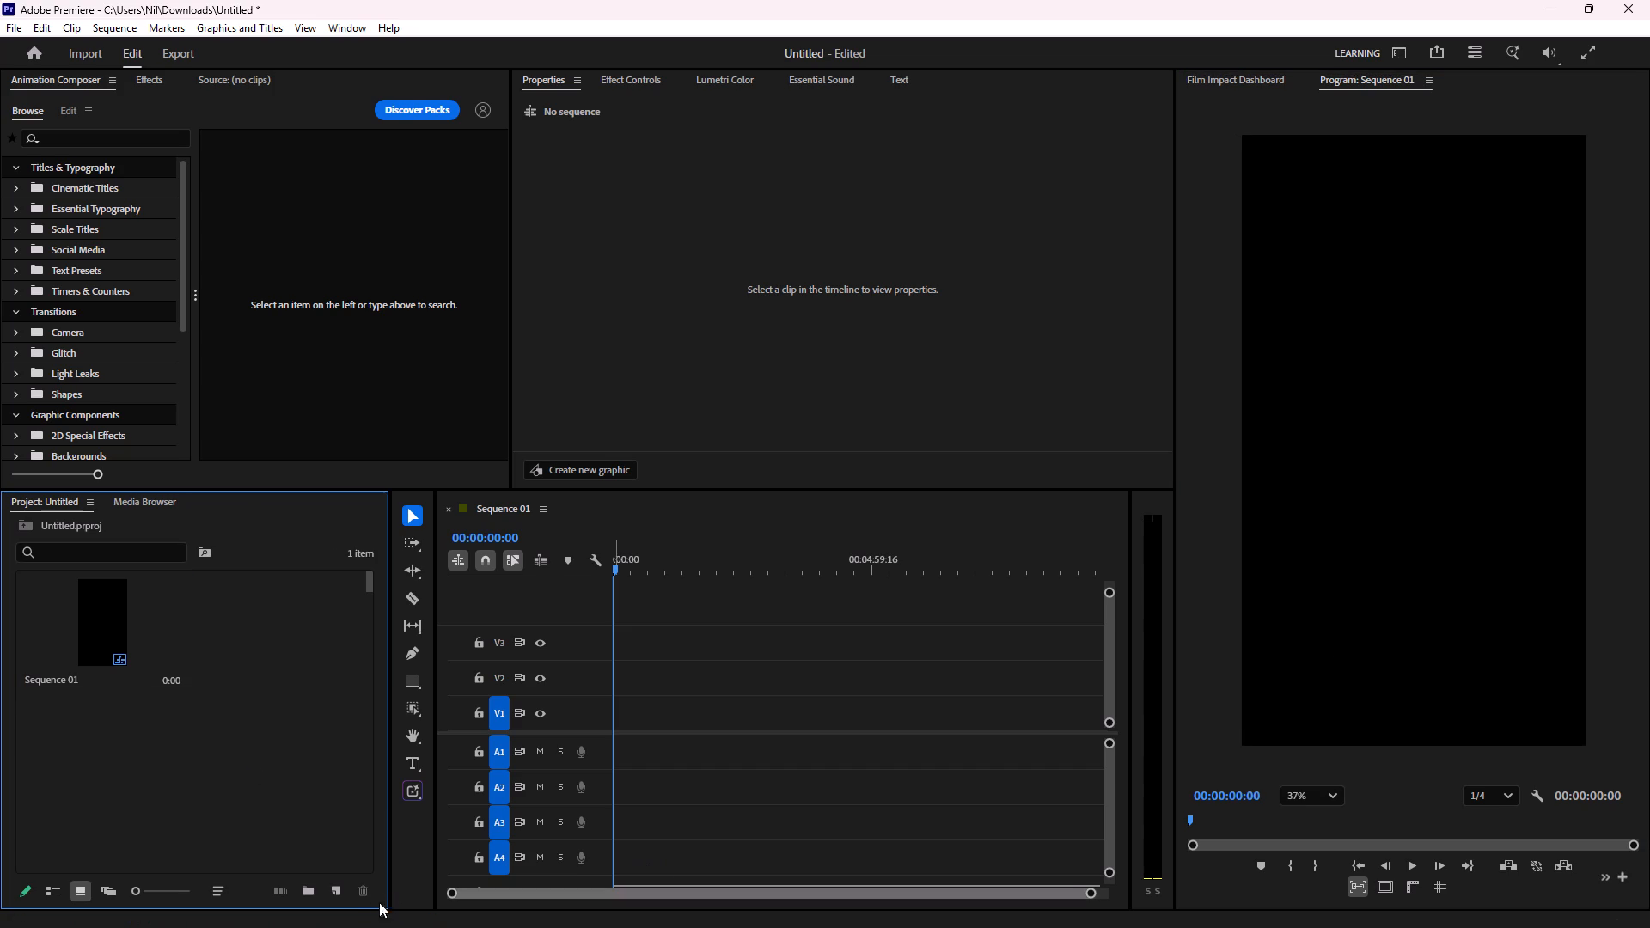
Switch to File Explorer and open the KANIRA 28.09.2026 SHOOT folder on the New Volume (D:) drive.
left_click(818, 899)
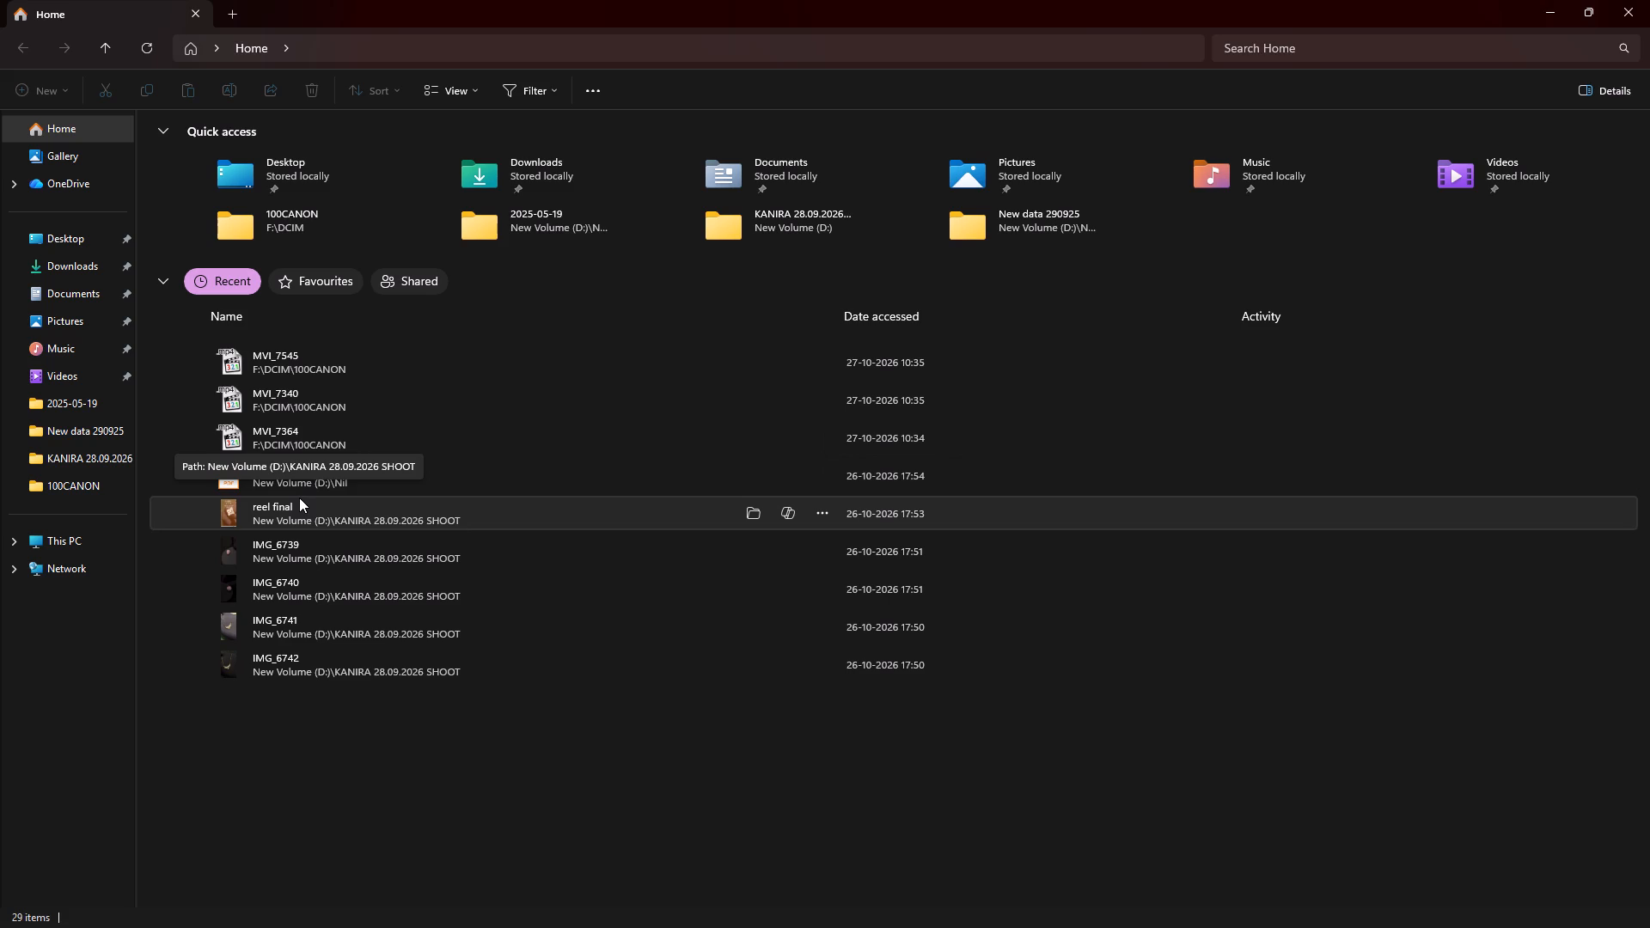
left_click(78, 529)
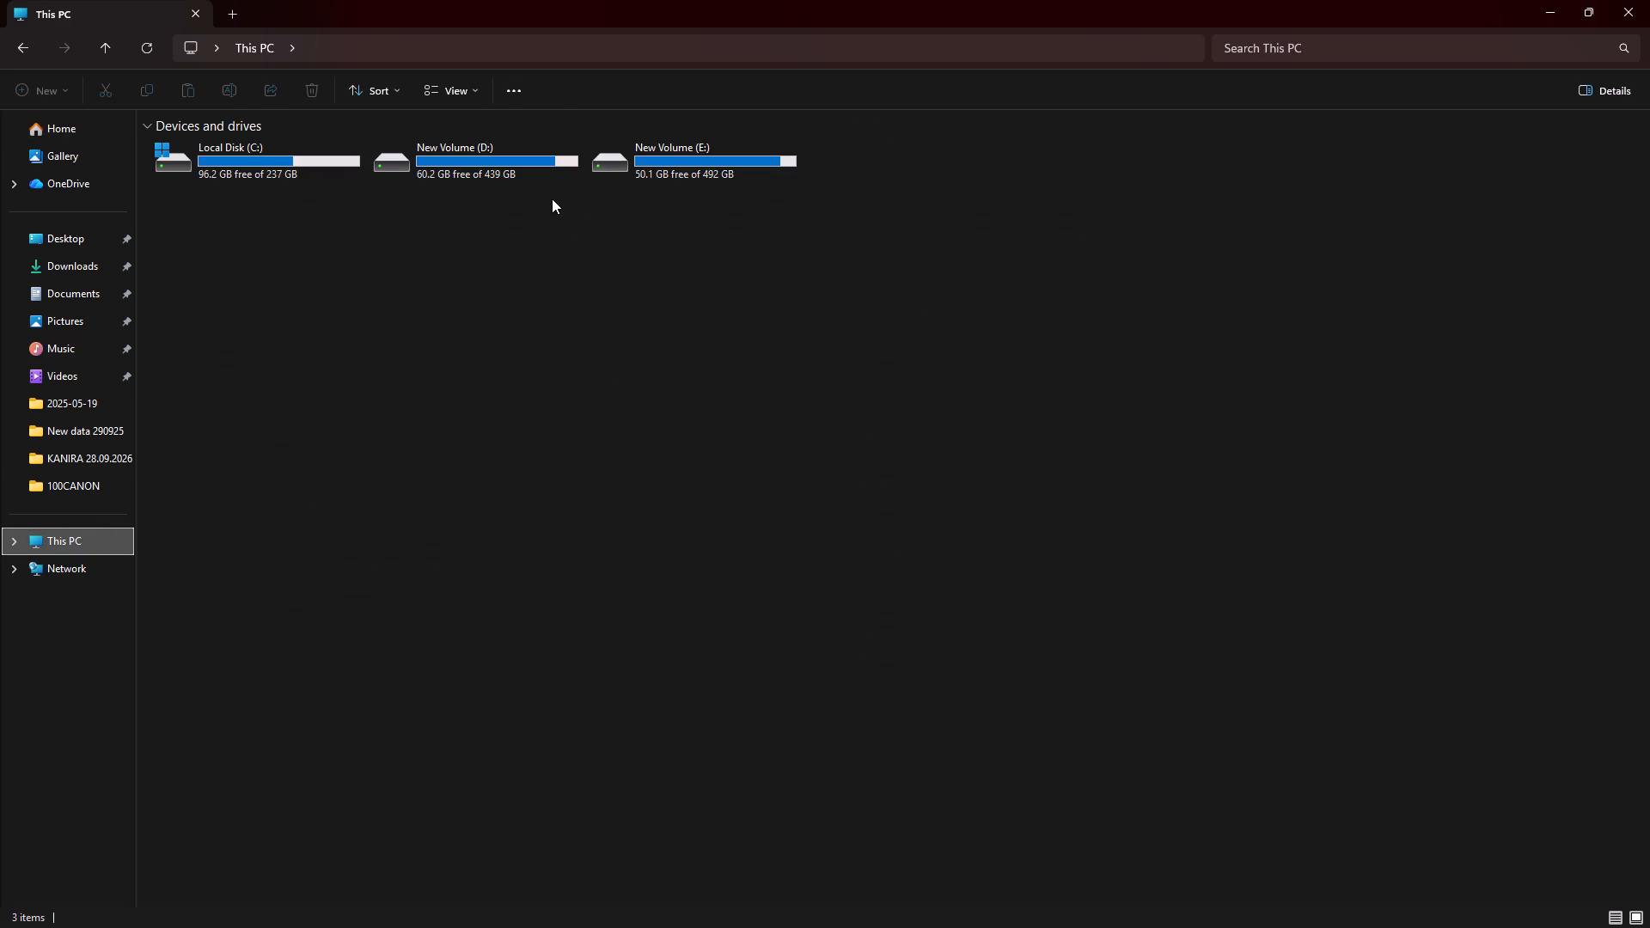
double_click(485, 172)
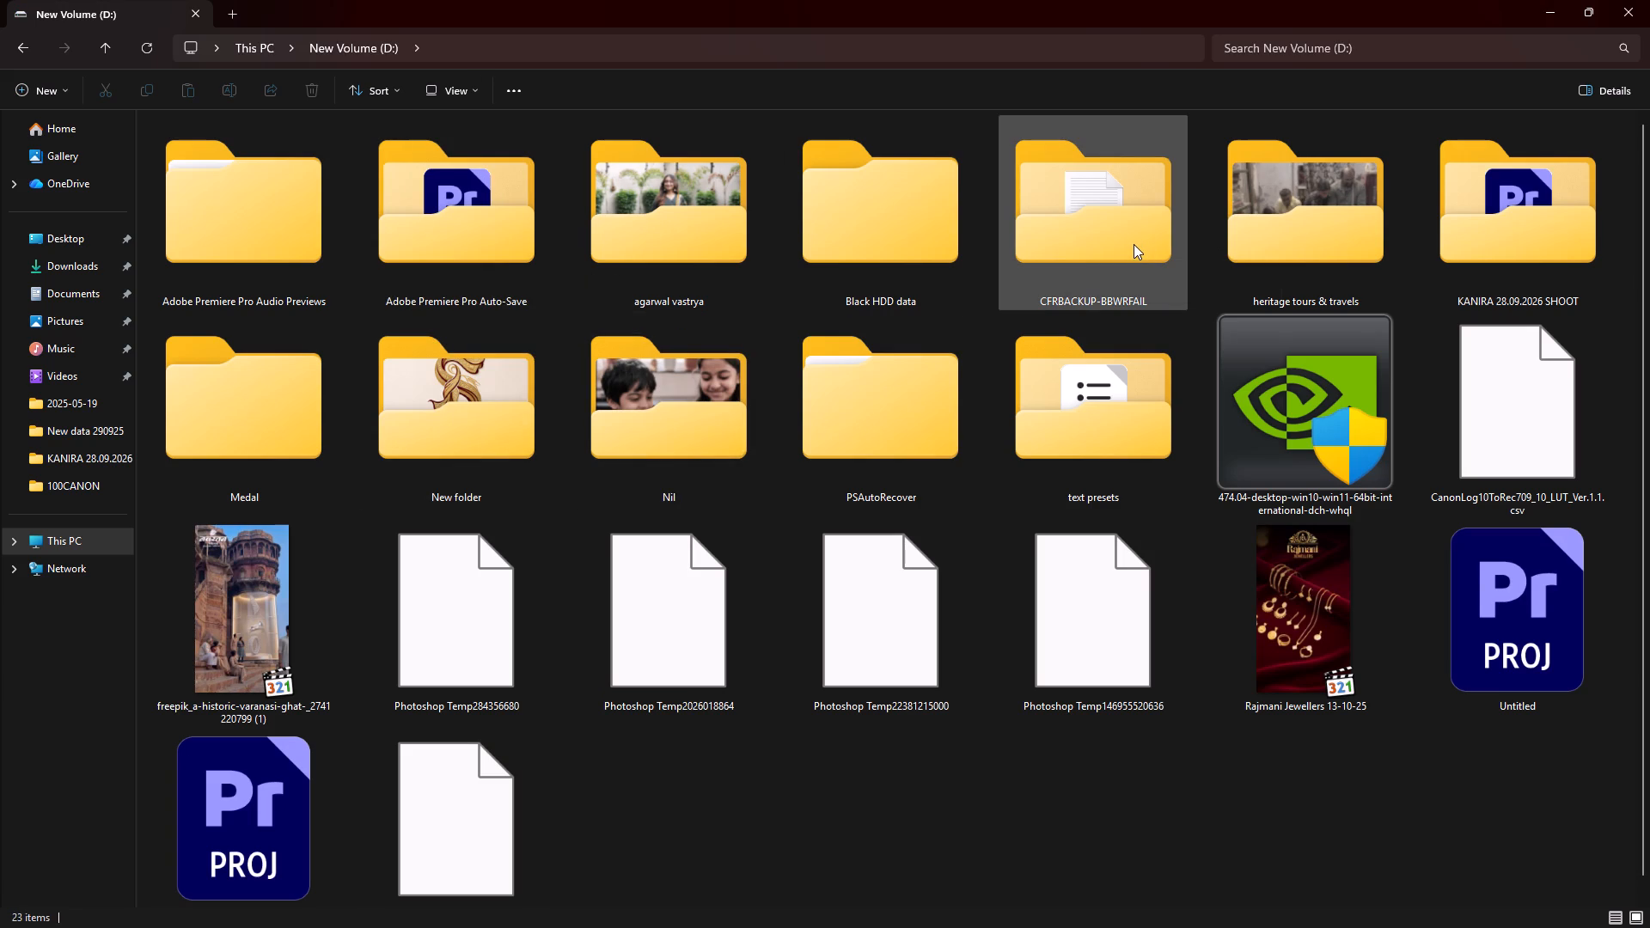
double_click(1526, 231)
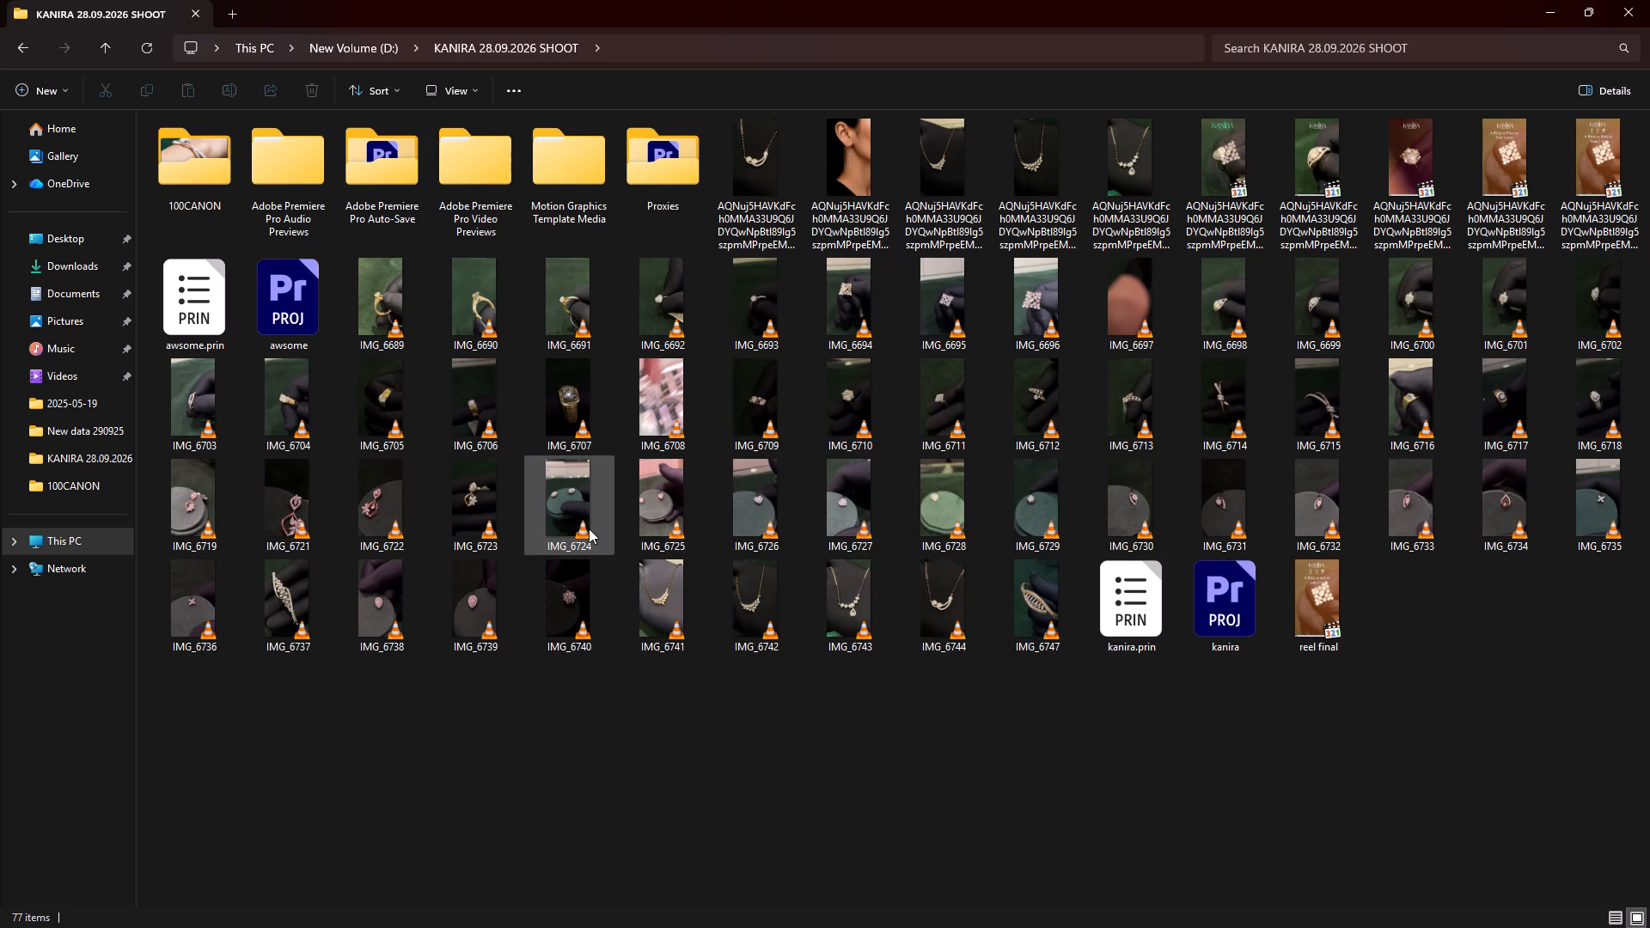
Preview the IMG_6707 clip in VLC media player and close the player.
double_click(583, 416)
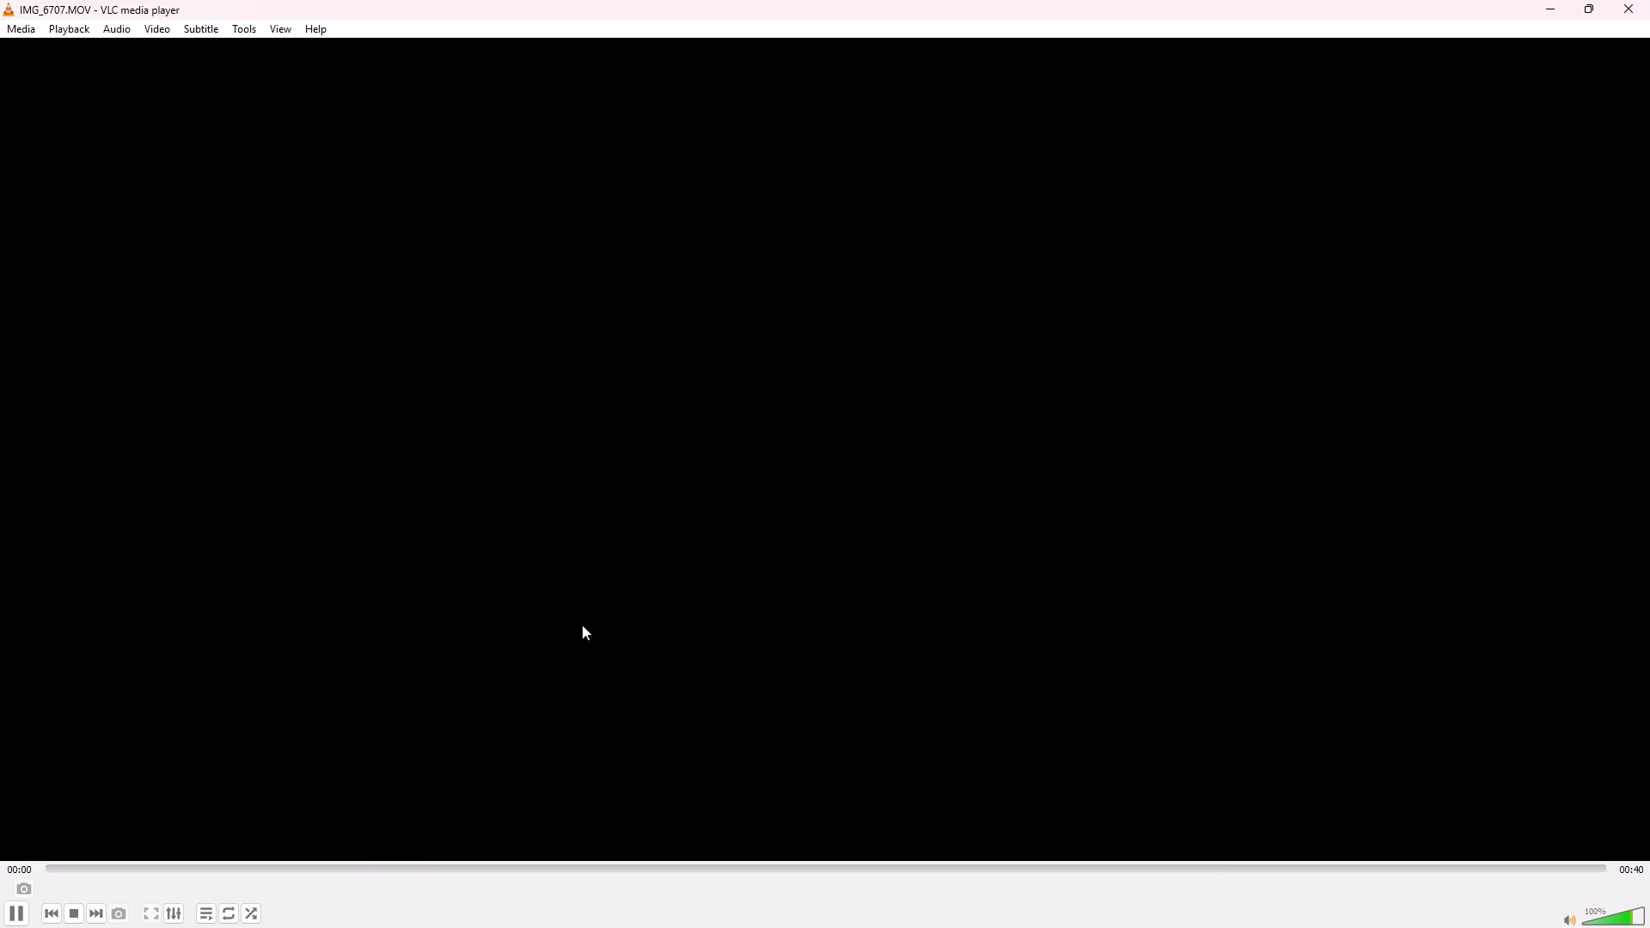
left_click(1649, 0)
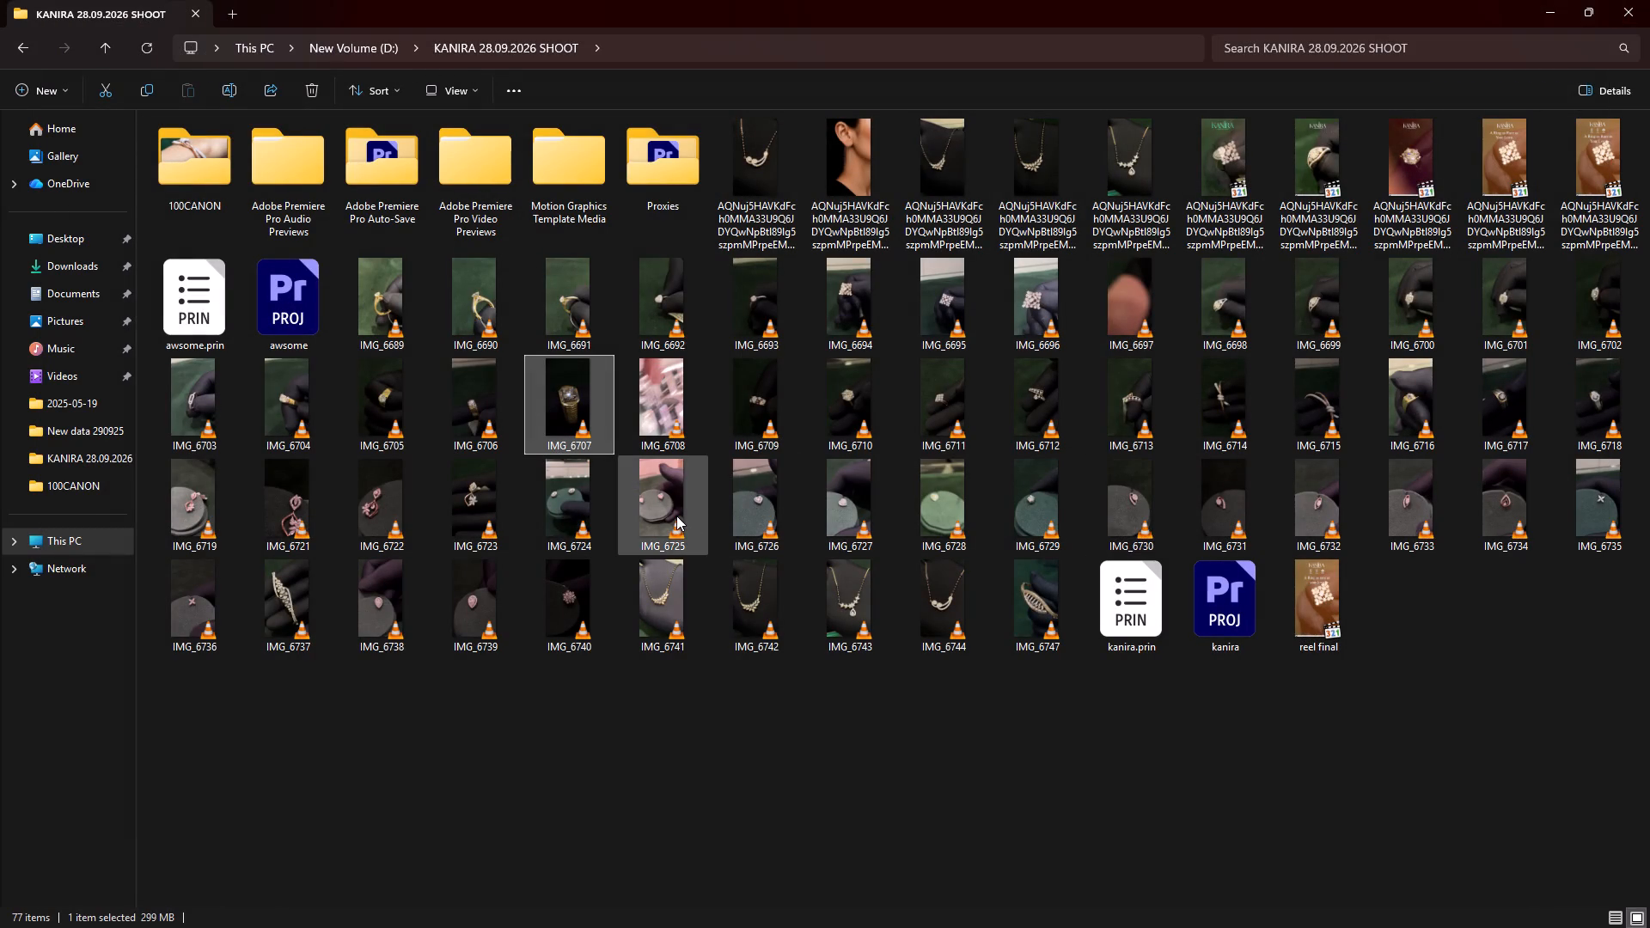
Import the clips IMG_6724 through IMG_6733 from the shoot folder into the Premiere project.
left_click(676, 516)
left_click(602, 495)
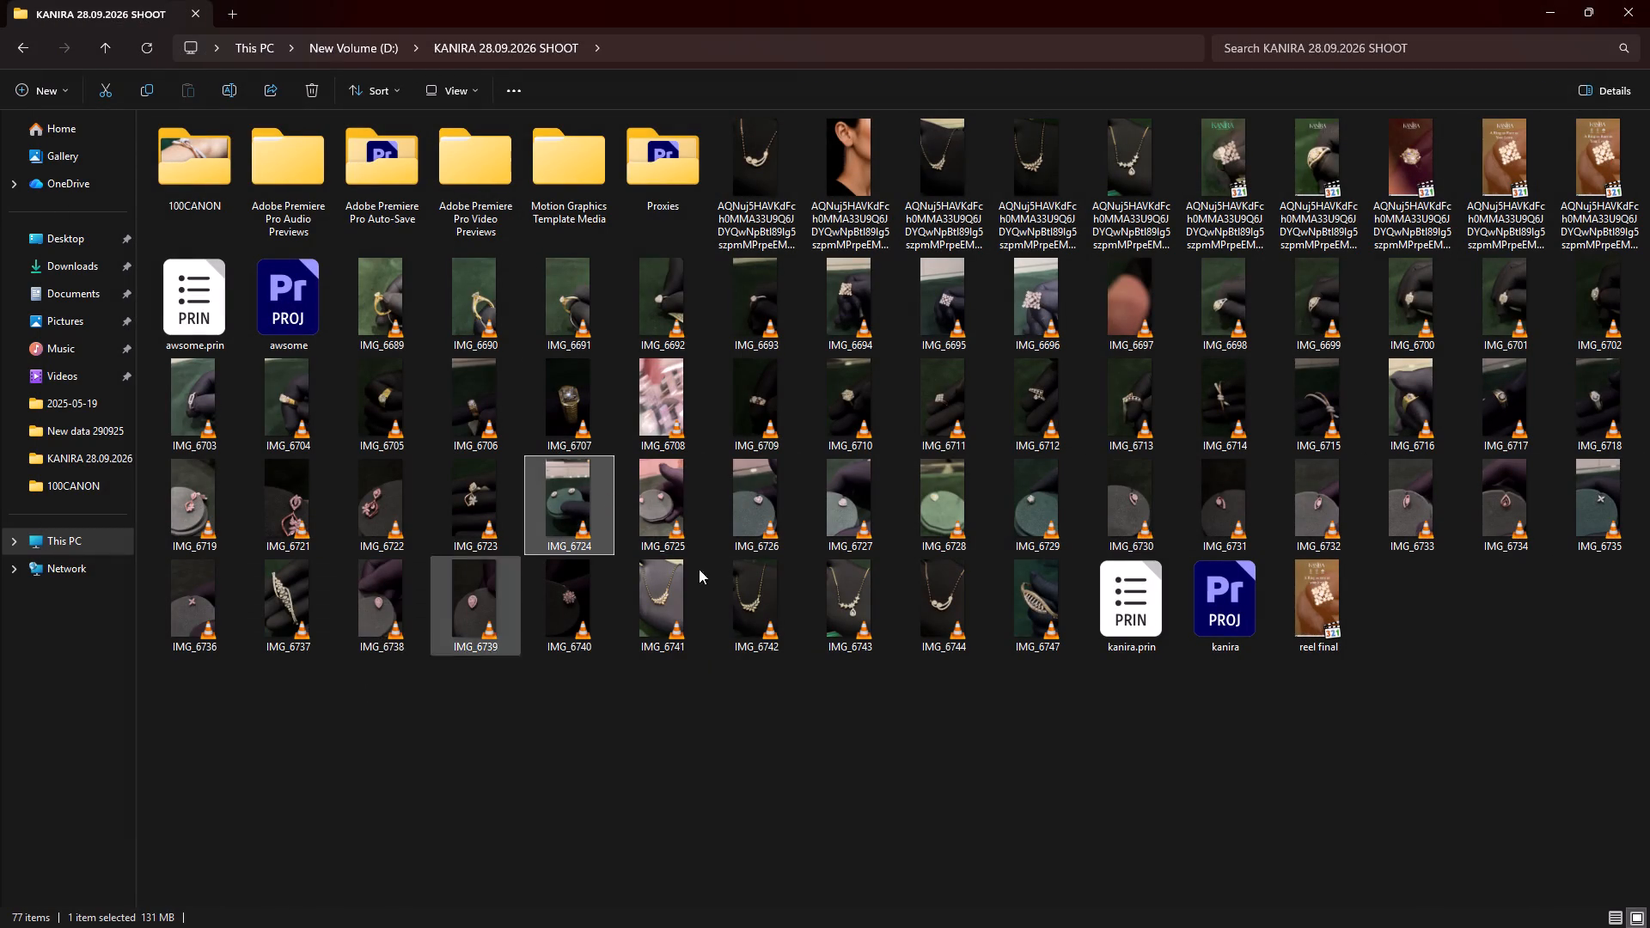
left_click(1420, 502, "shift")
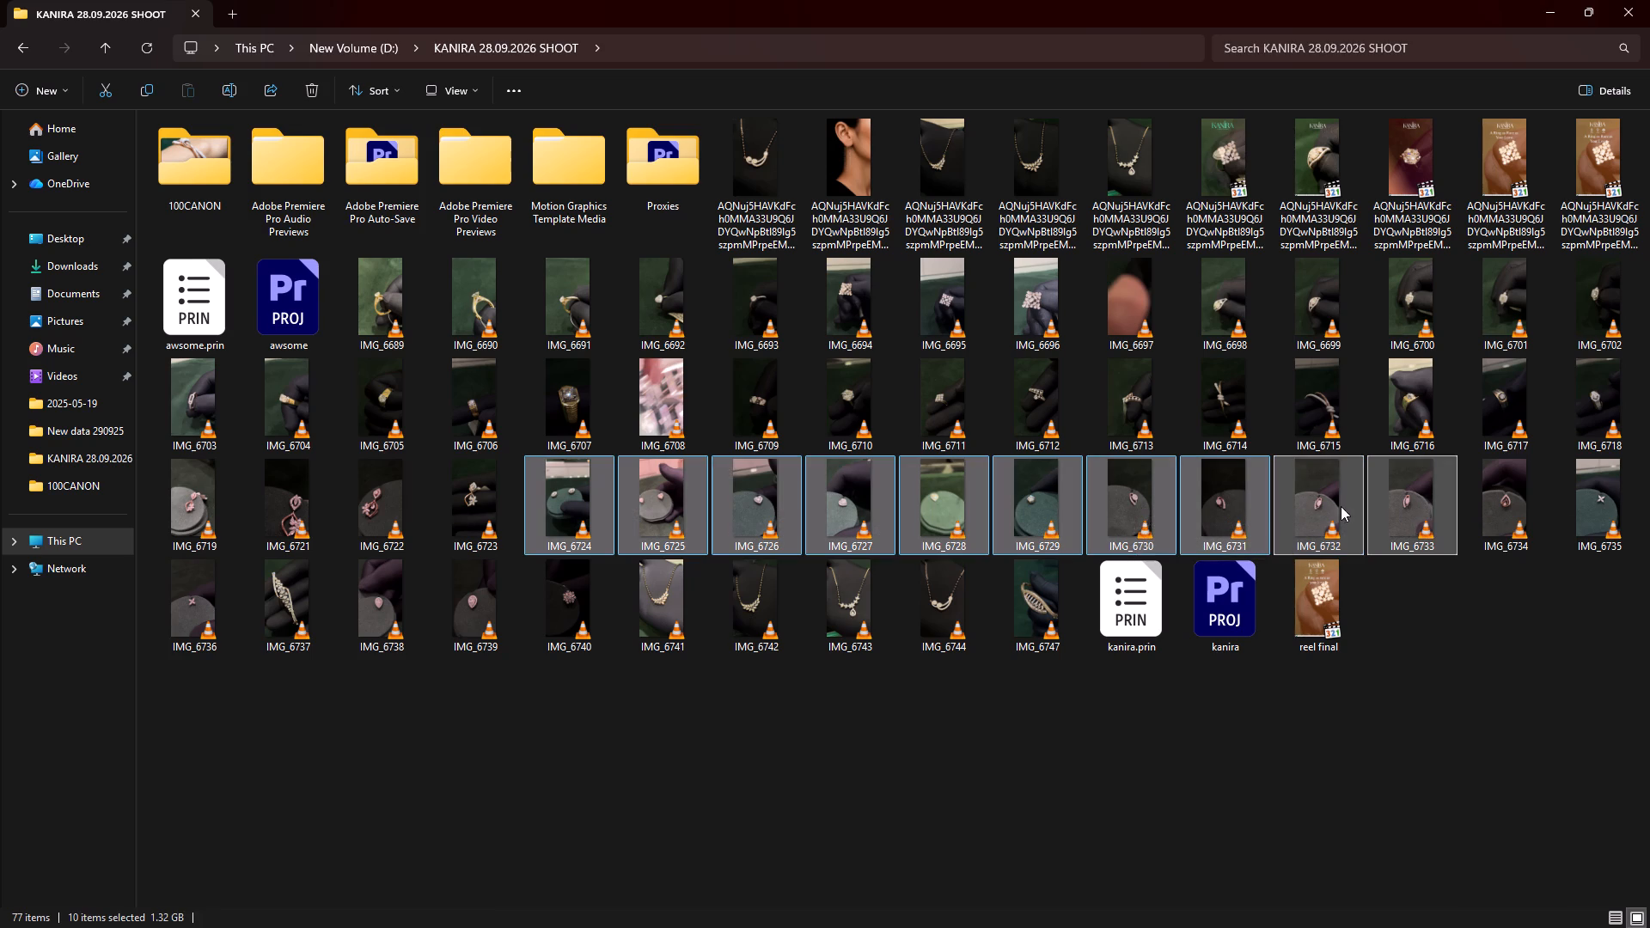
left_click_drag(1315, 504, 1019, 904)
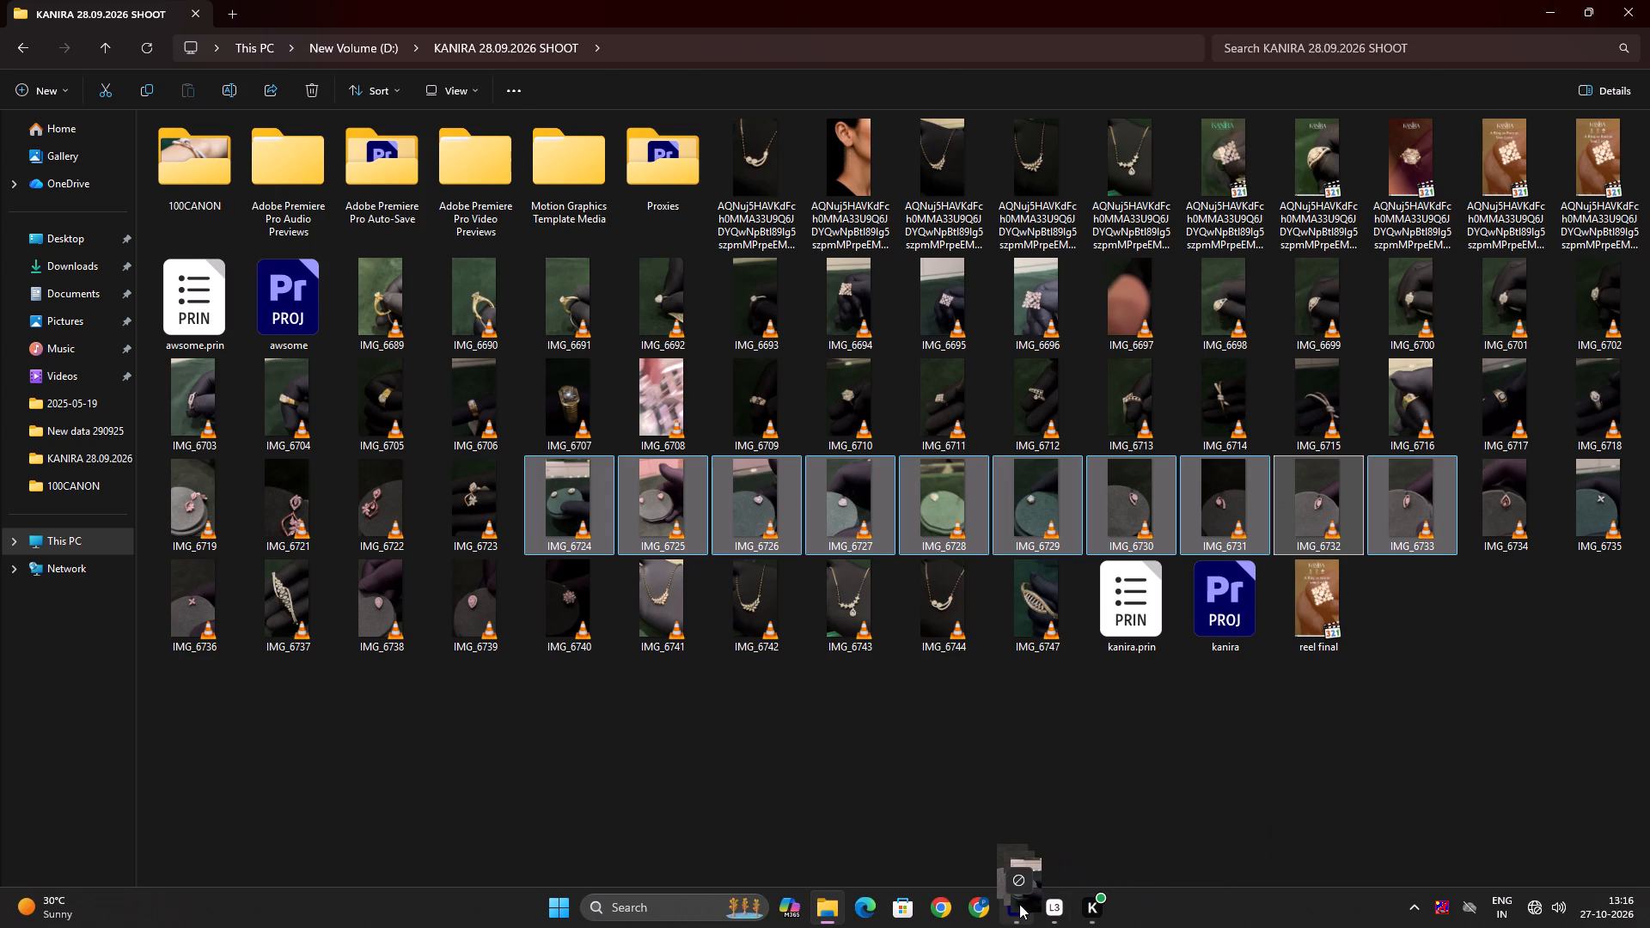
left_click_drag(1019, 904, 287, 748)
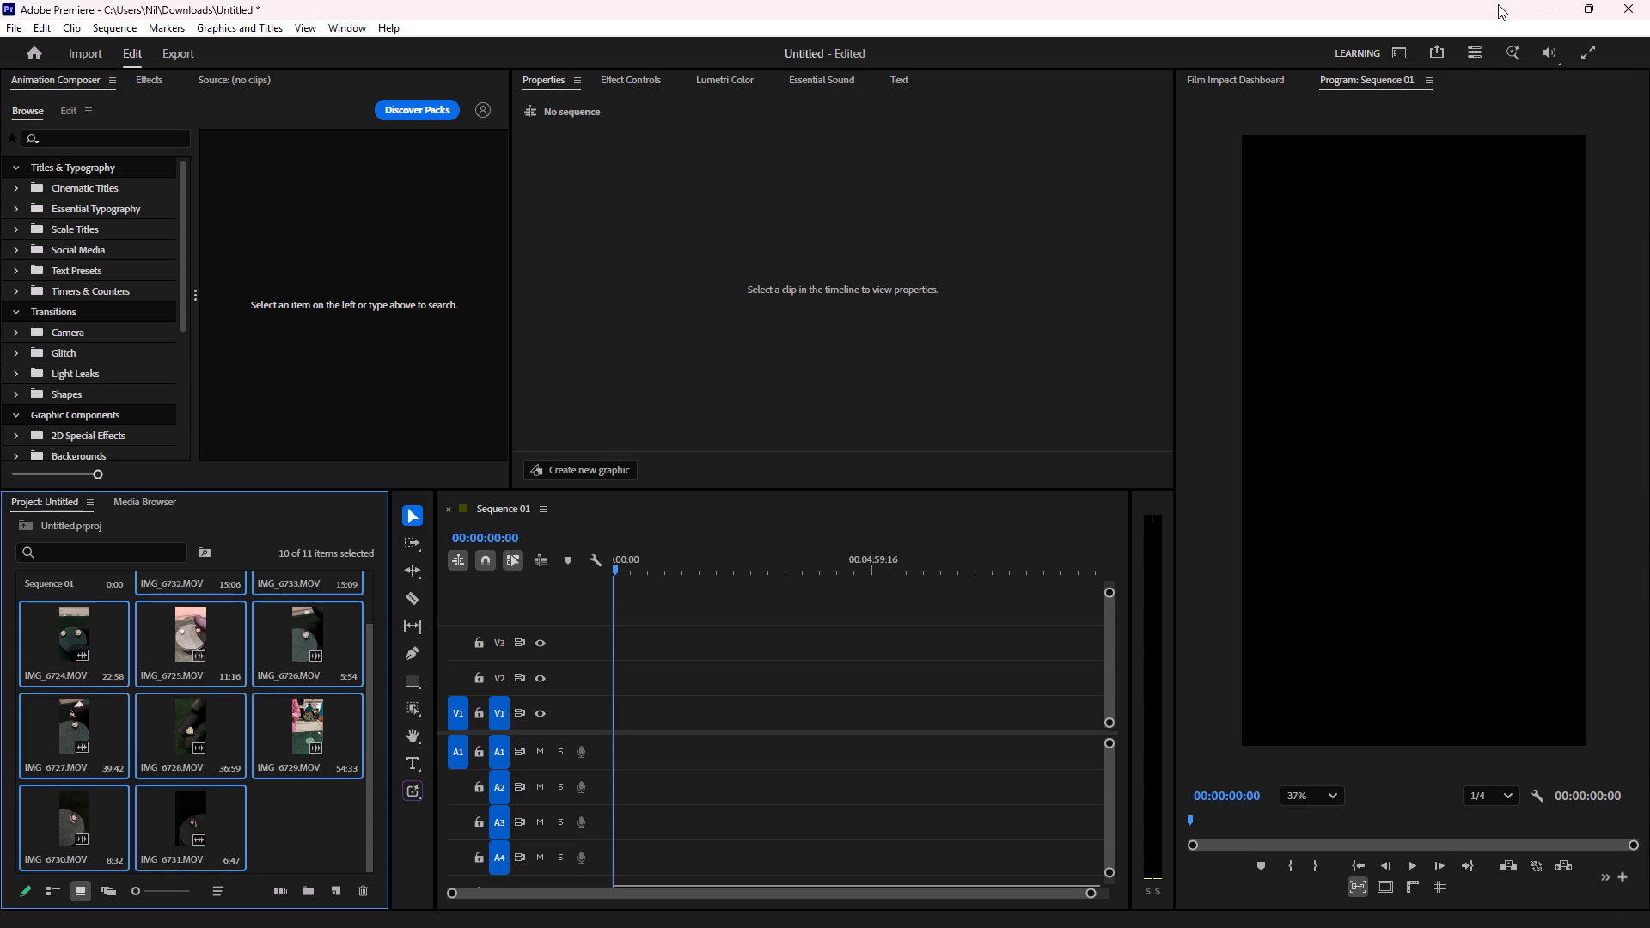
Switch back to the KANIRA 28.09.2026 SHOOT folder in File Explorer.
left_click(1546, 0)
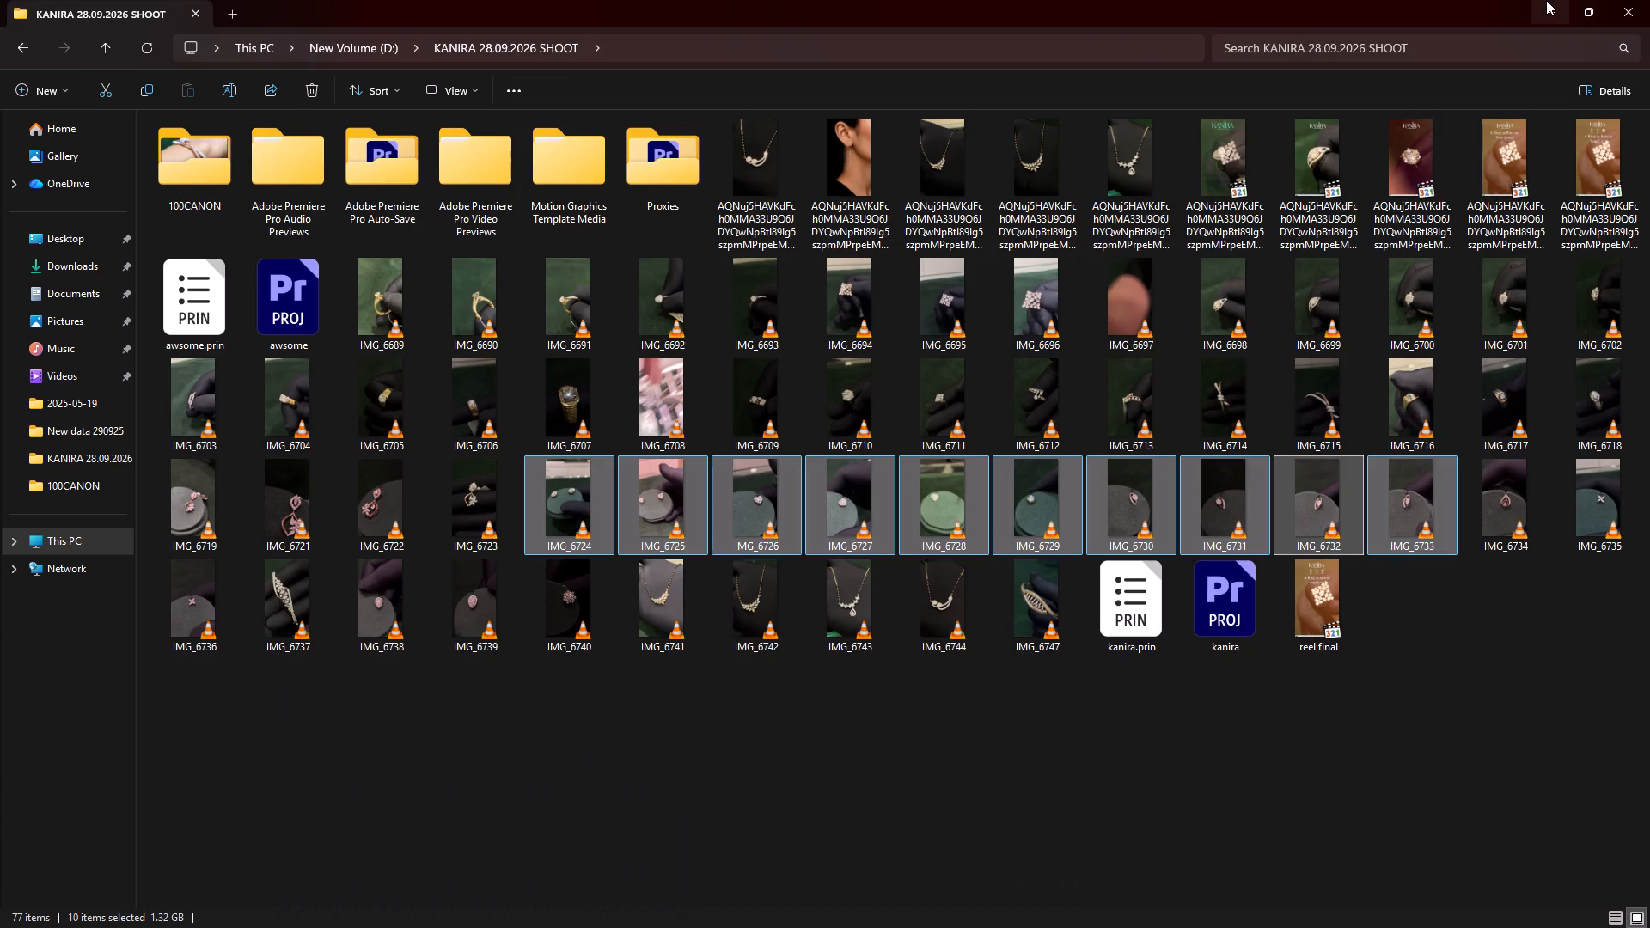
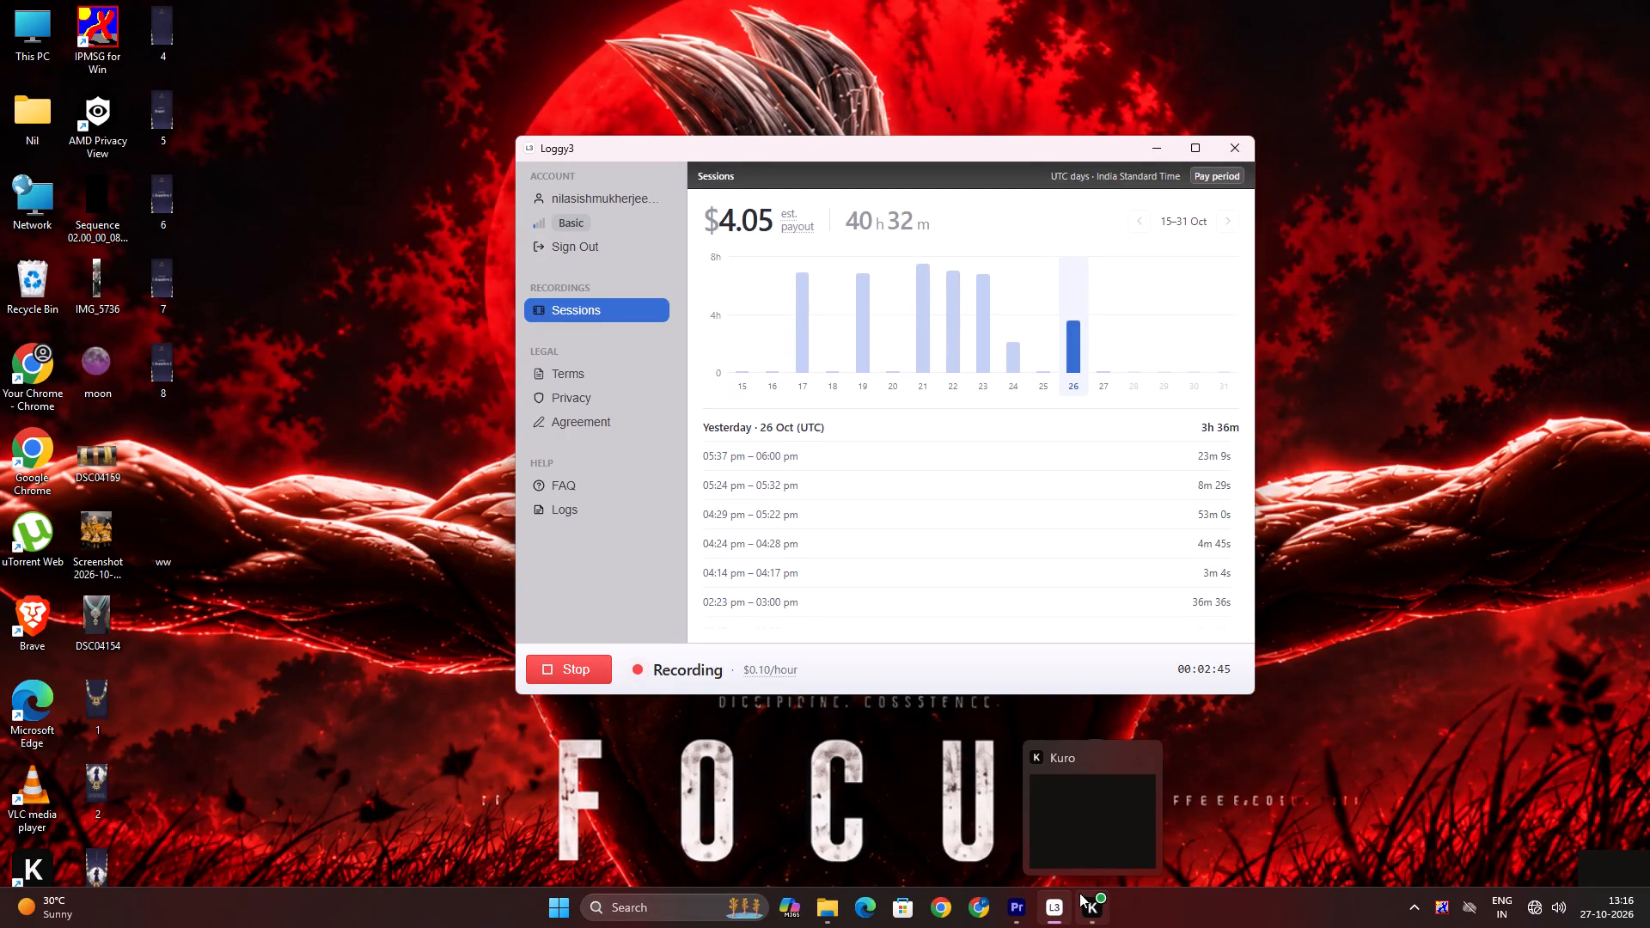
Switch to Premiere and place the IMG_6732 clip at the start of Sequence 01, keeping the existing sequence settings.
left_click(1008, 916)
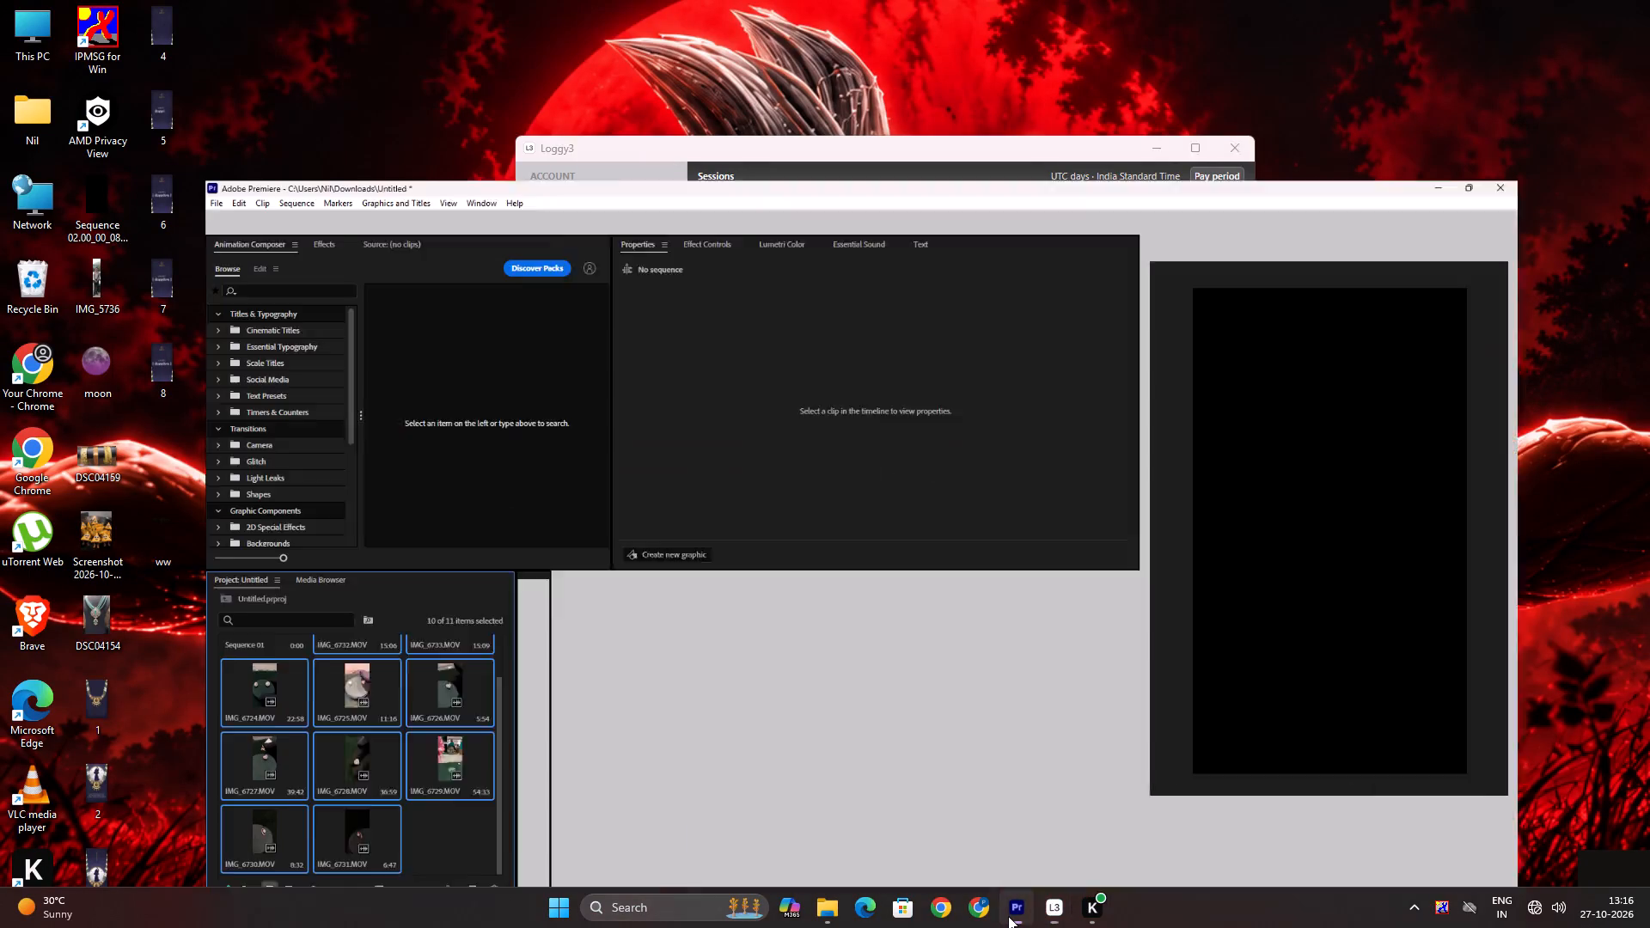
left_click(279, 803)
scroll(278, 789, "up", 1)
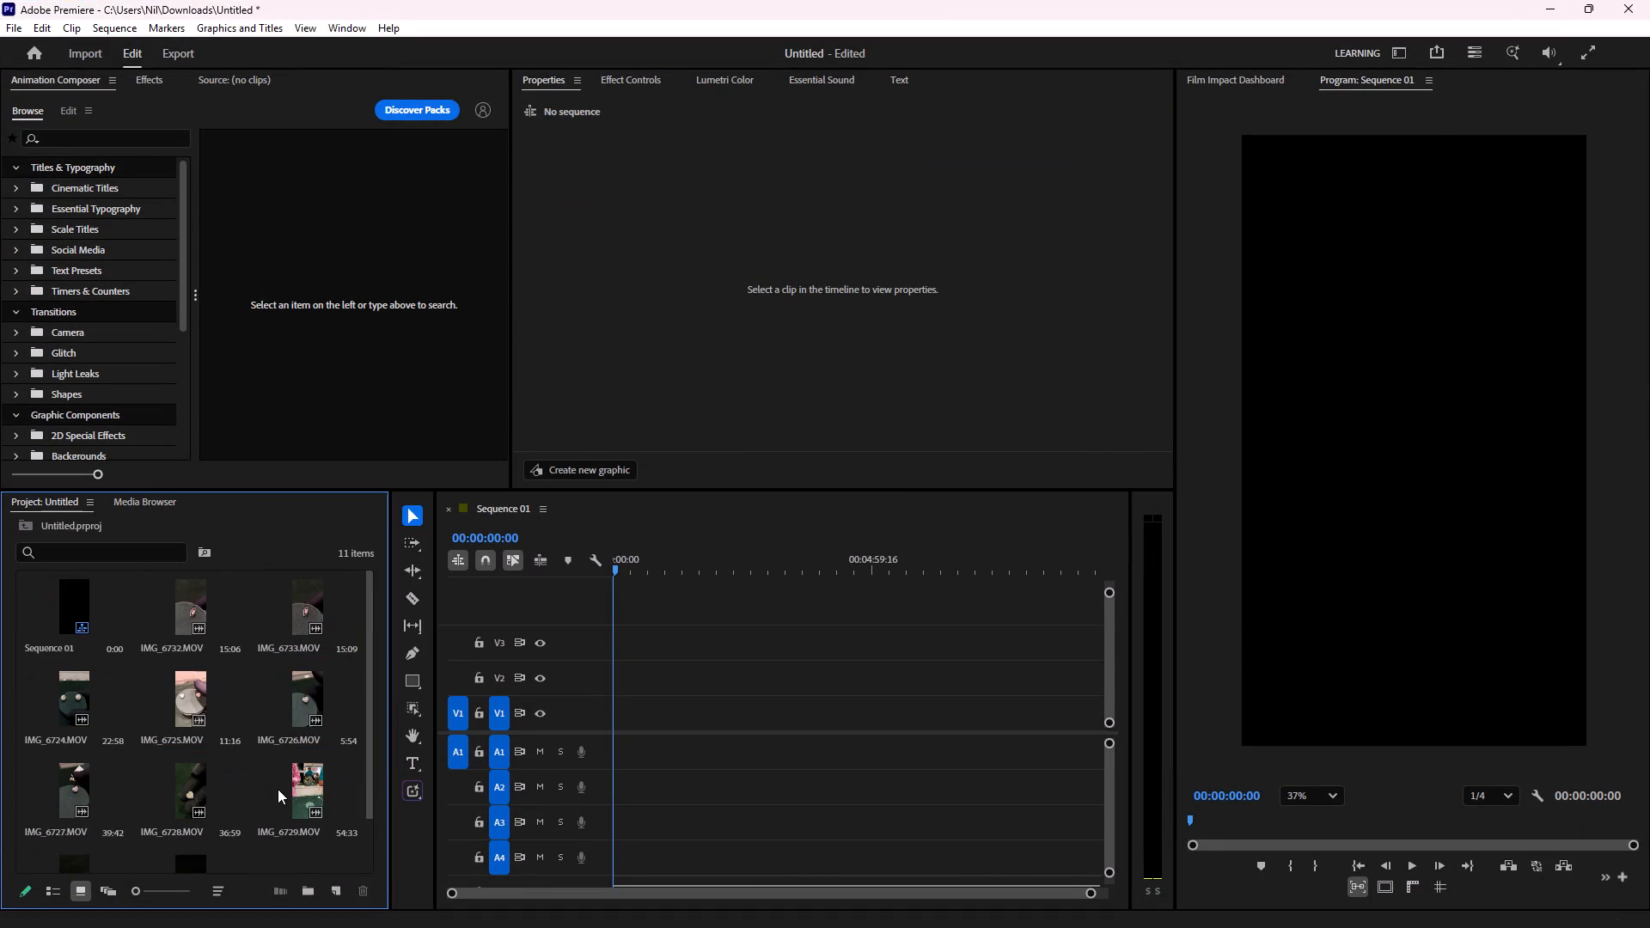
scroll(278, 789, "up", 2)
scroll(242, 687, "up", 3)
left_click(196, 607)
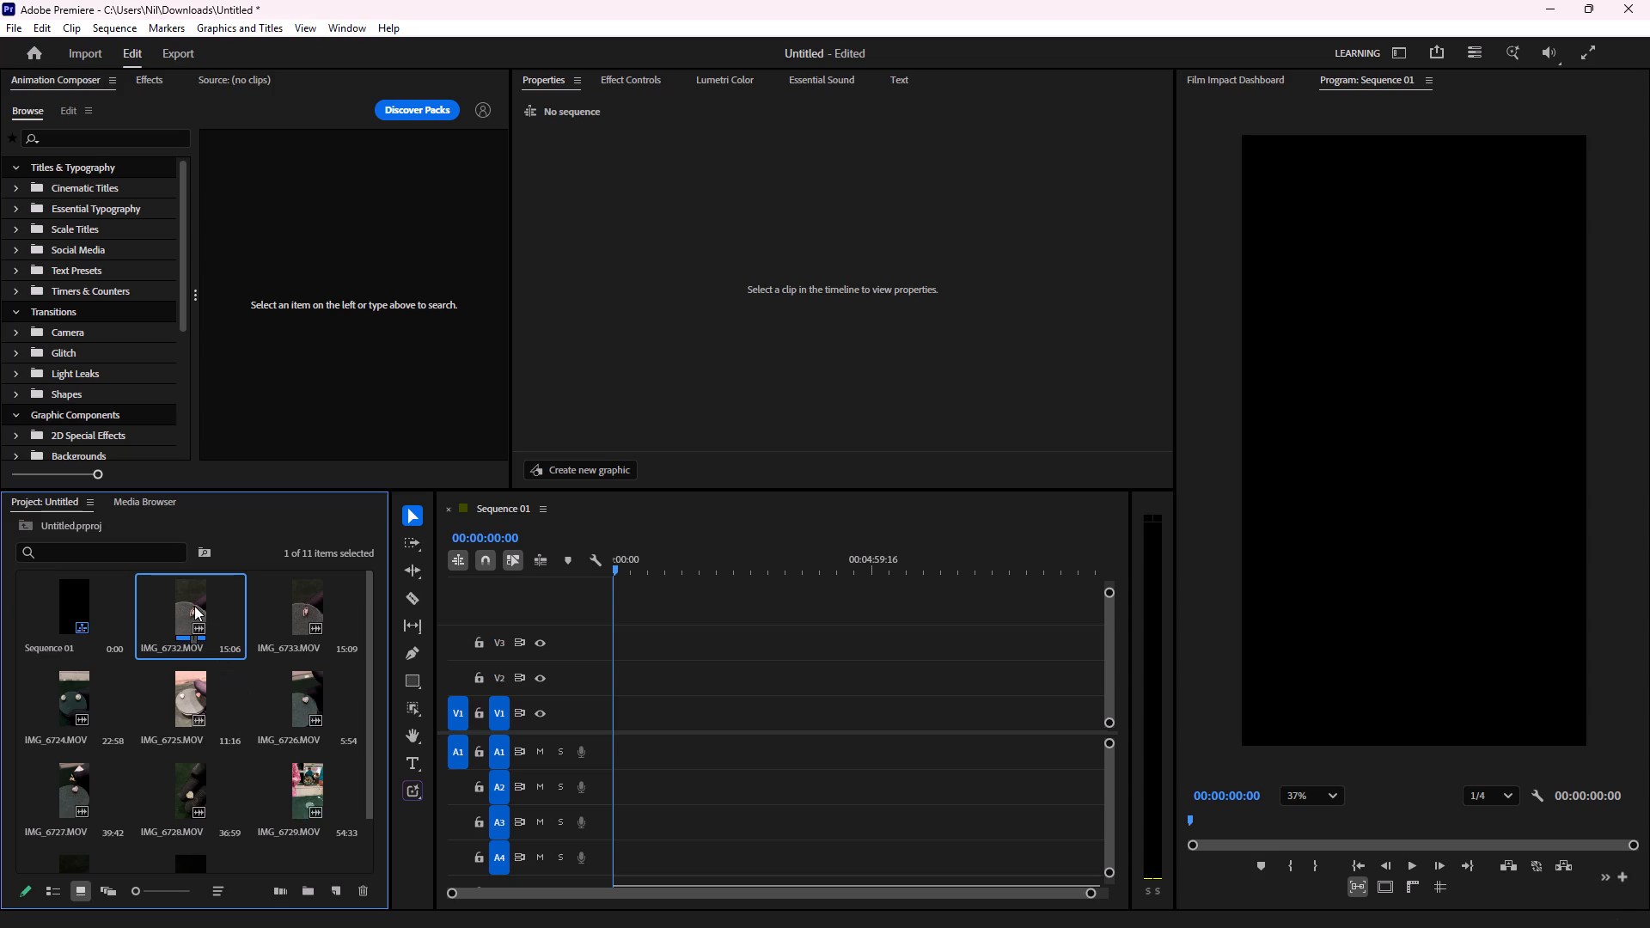
left_click_drag(192, 606, 617, 736)
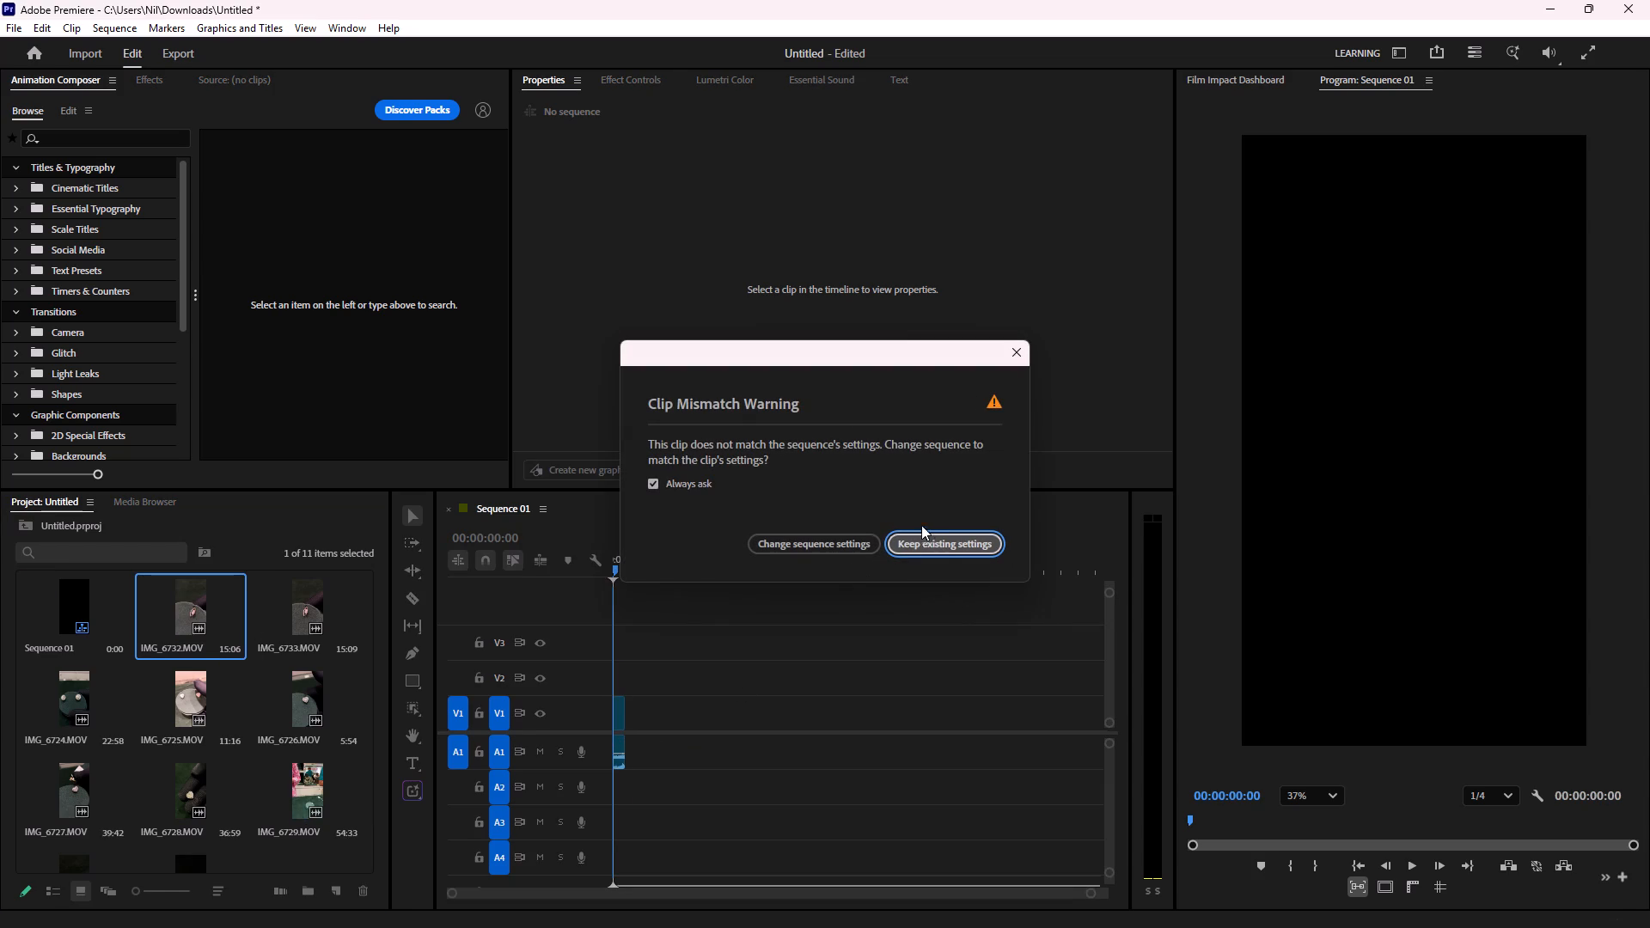
left_click(945, 546)
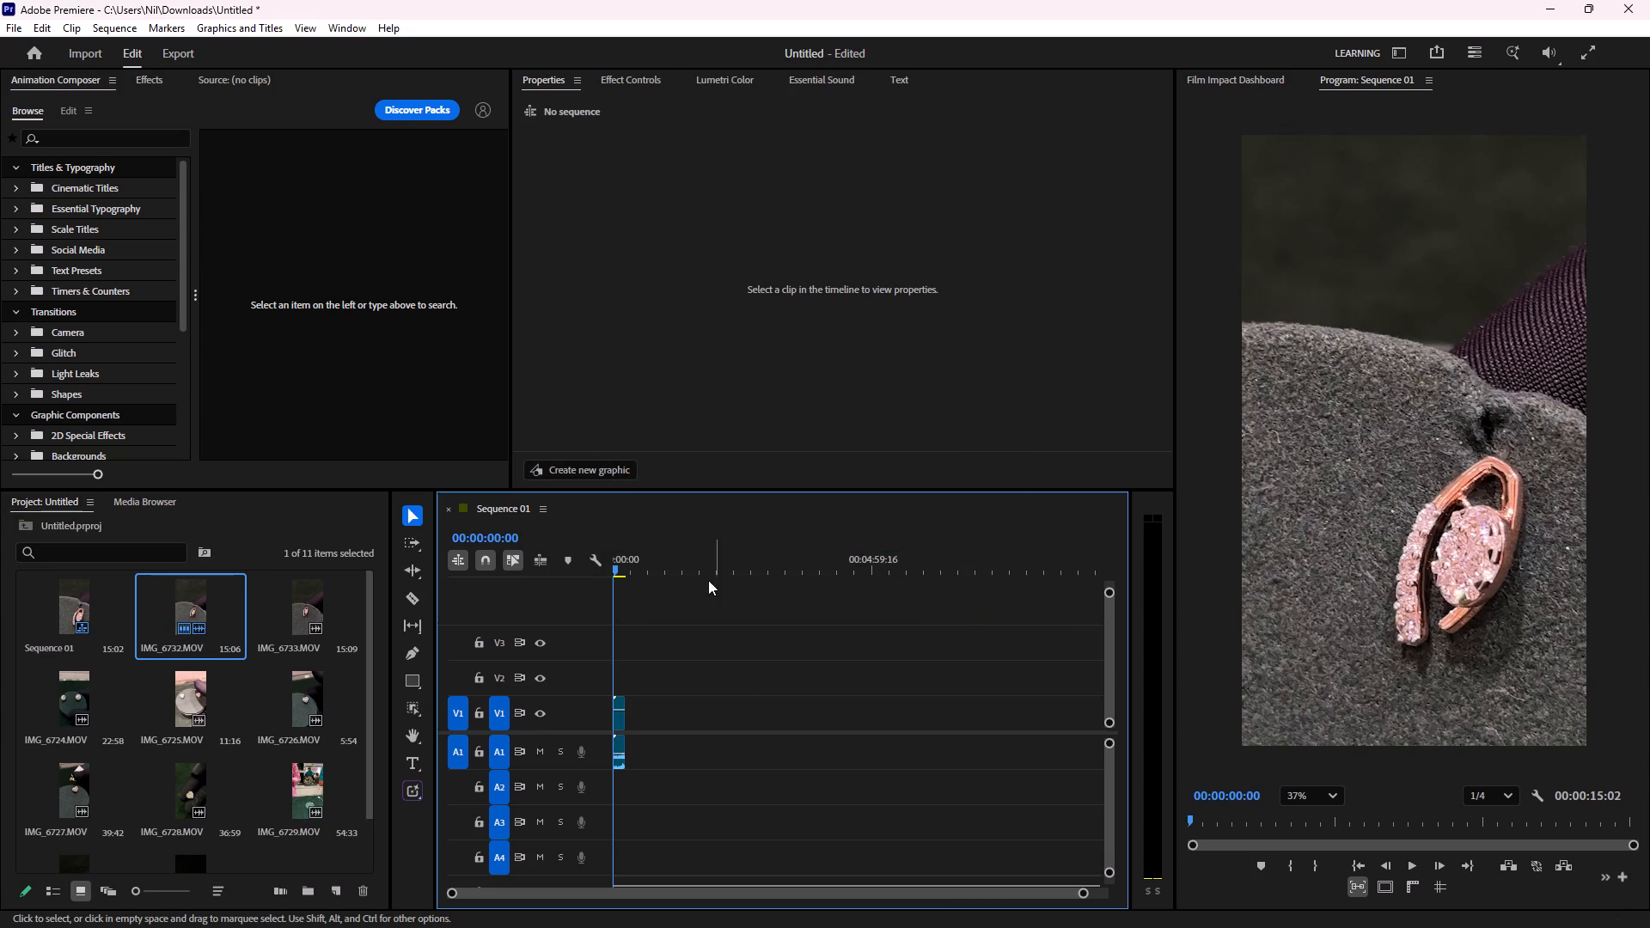
Play the IMG_6732 clip, trim its beginning off up to about 00:00:07:16, and move the remainder to the sequence start.
scroll(633, 610, "up", 6, "alt")
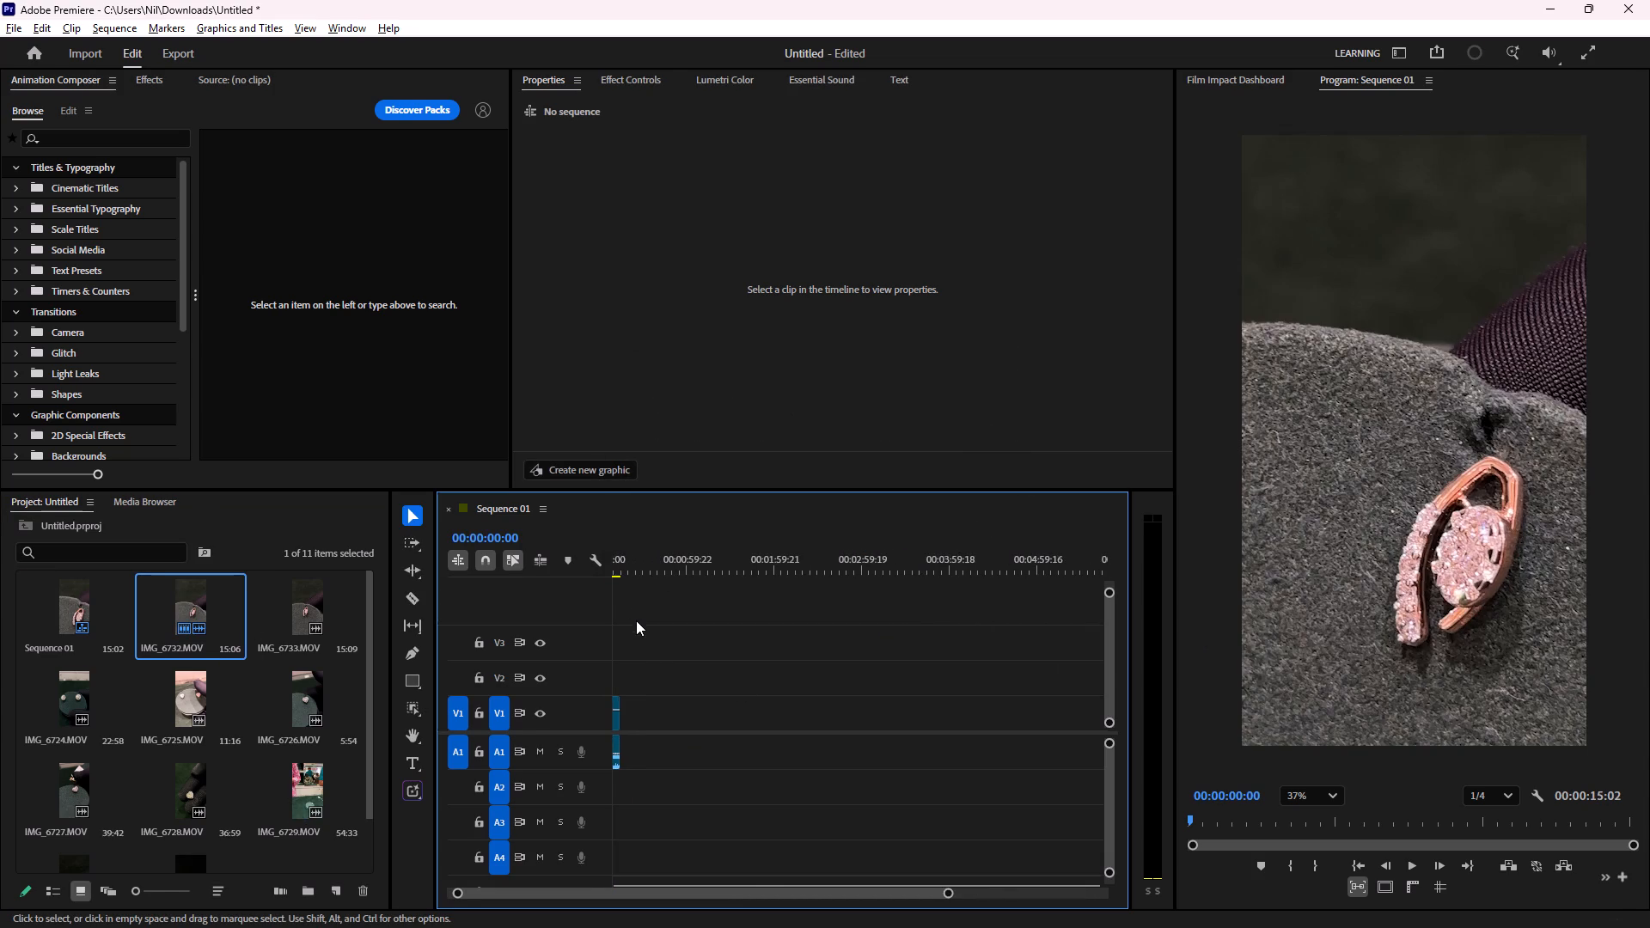
scroll(646, 634, "up", 10, "alt")
scroll(660, 650, "up", 10)
scroll(660, 659, "up", 9, "alt")
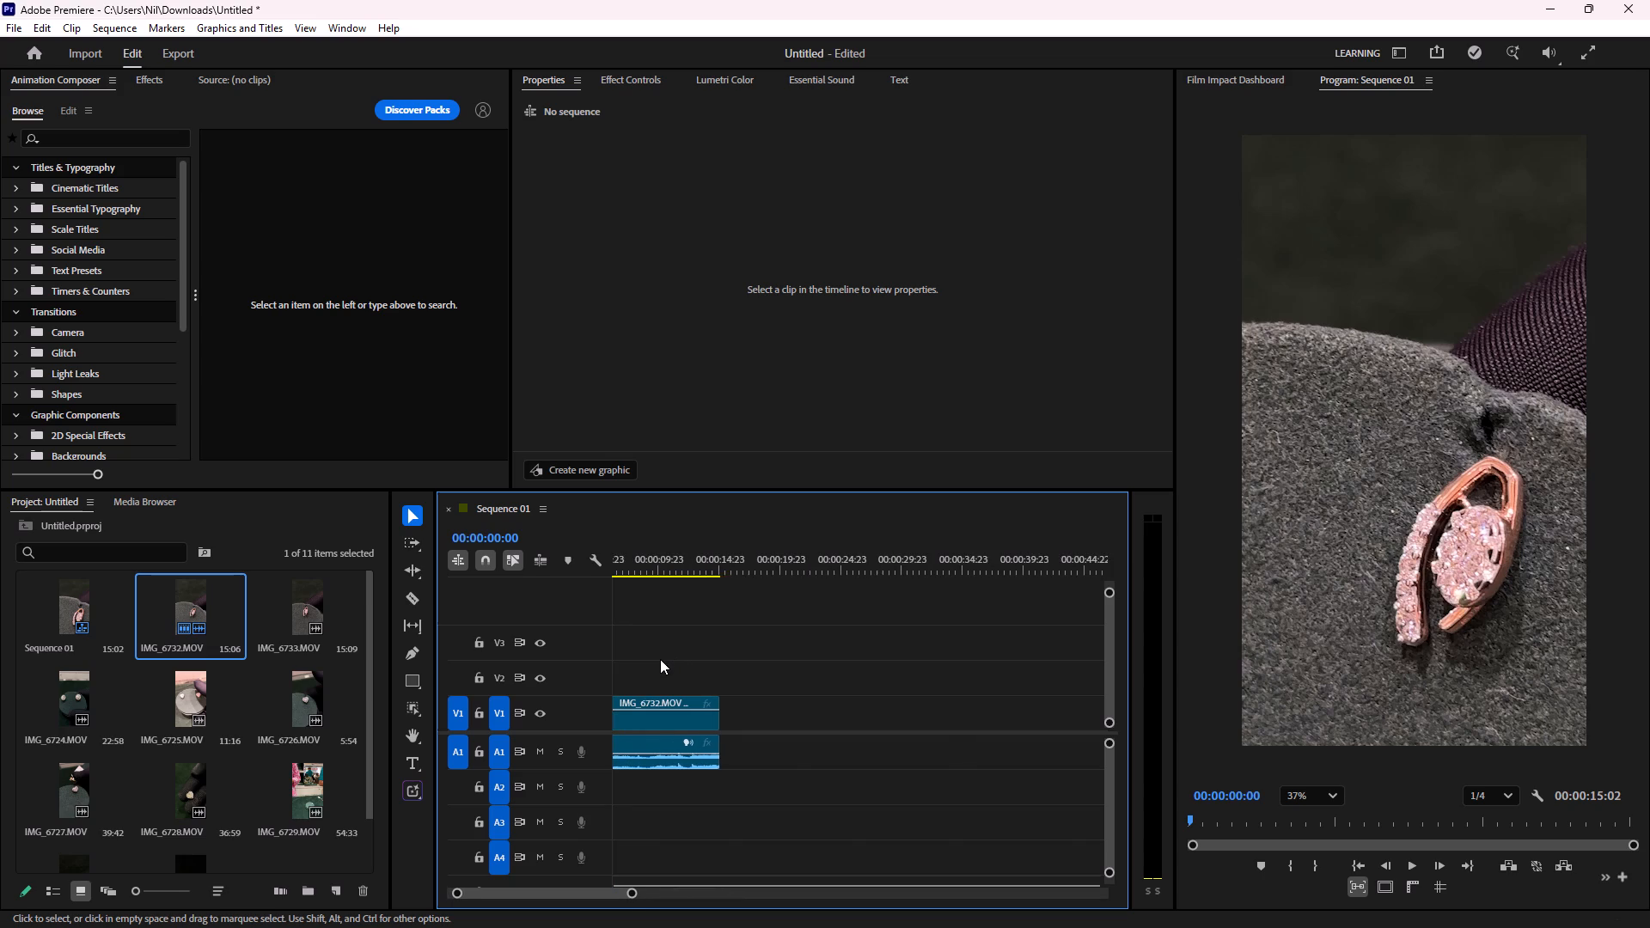
scroll(660, 658, "up", 8)
key("space")
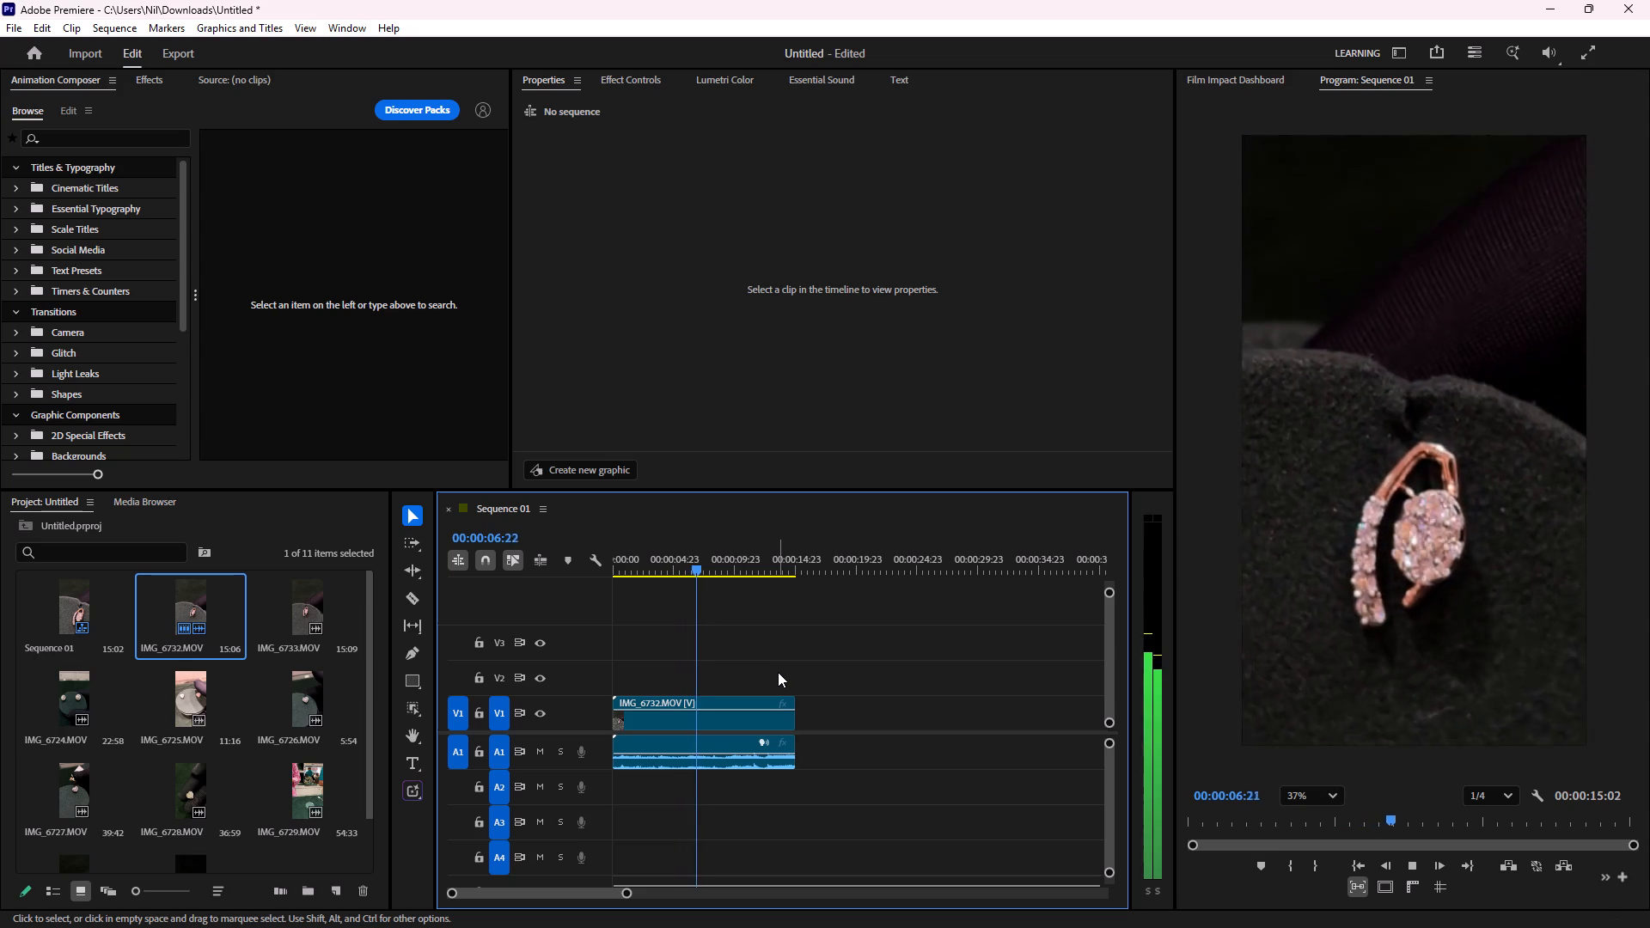
key("space")
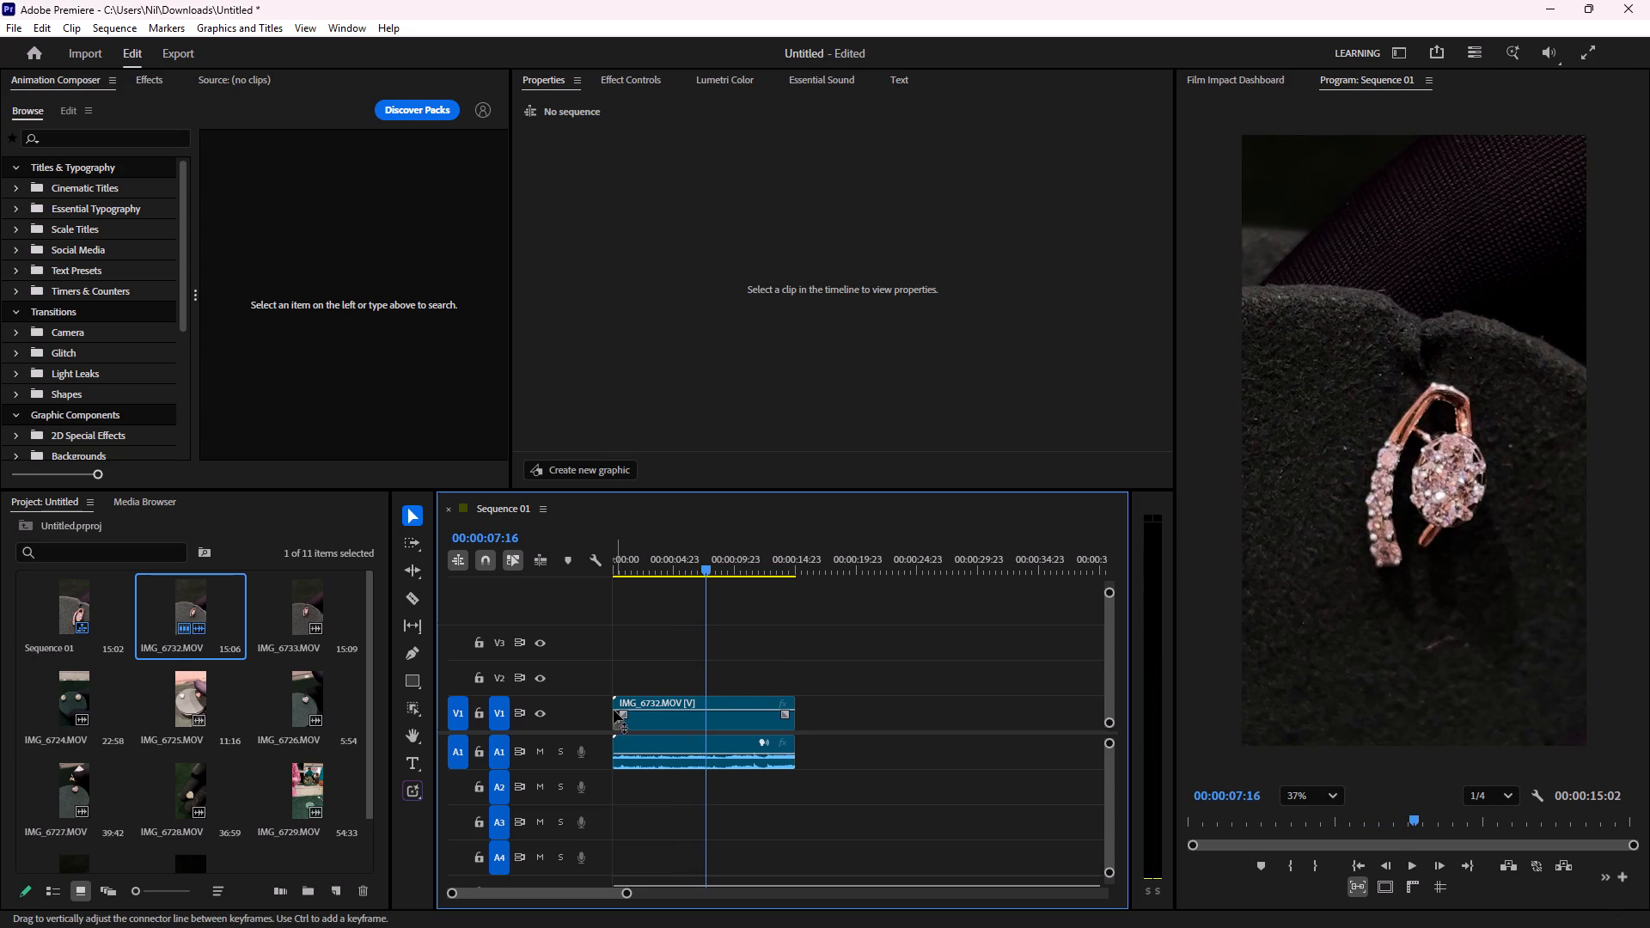
left_click_drag(619, 700, 716, 700)
left_click_drag(744, 724, 610, 717)
Play the shortened clip, trim its start to about 00:00:03:09, and delete the empty gap before it.
left_click_drag(683, 558, 683, 557)
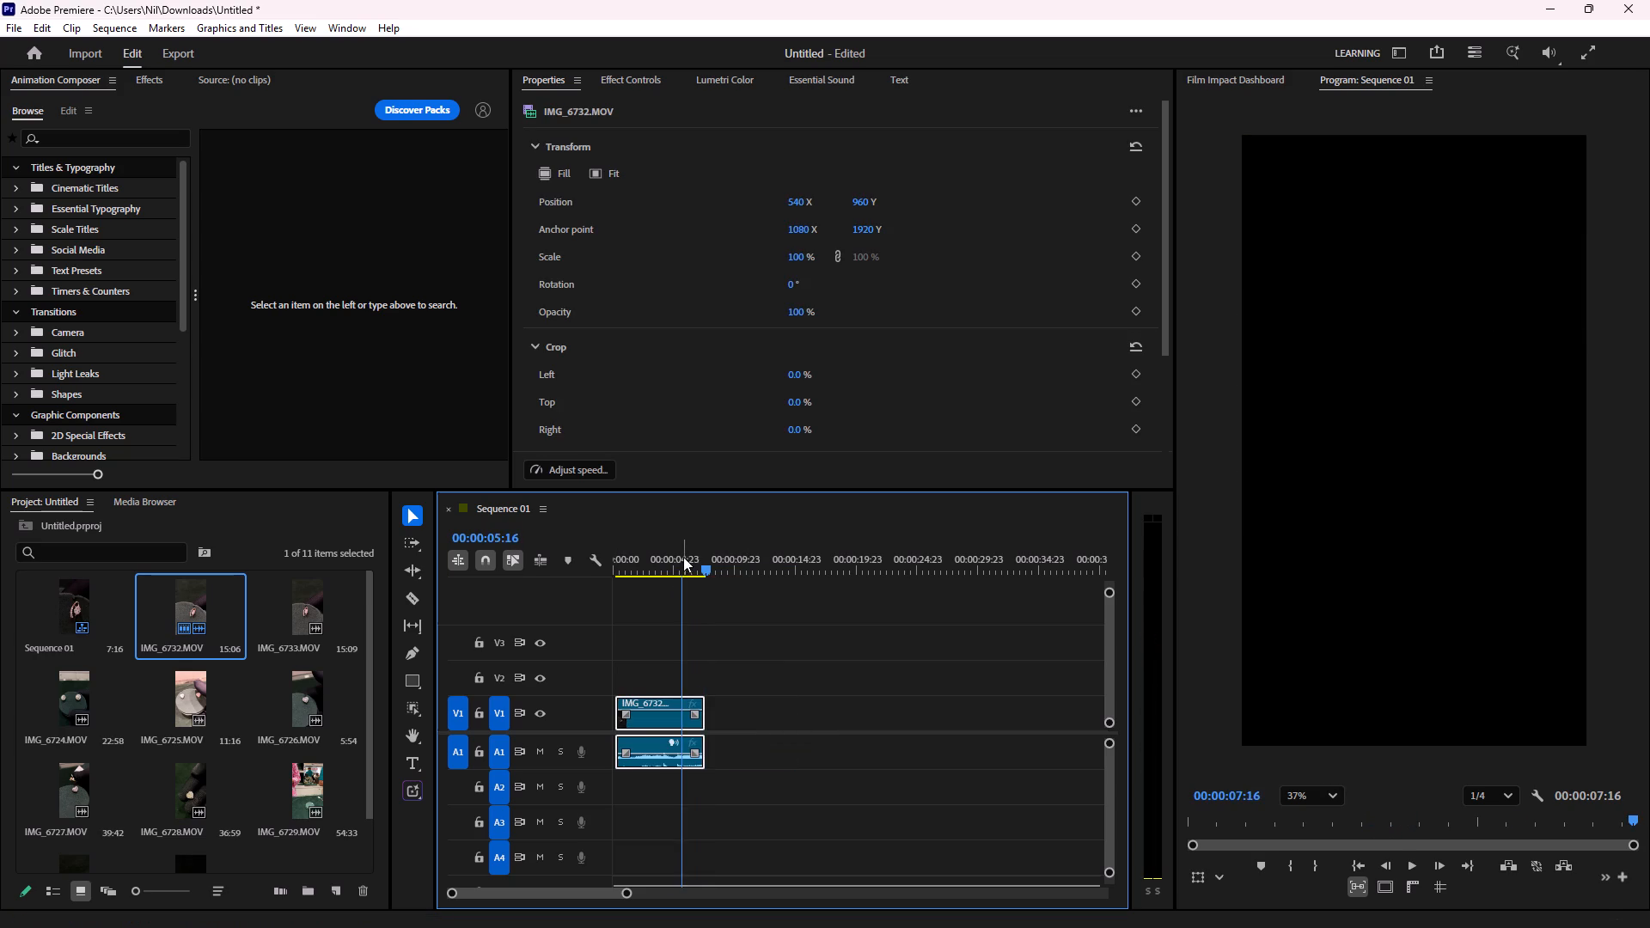
left_click_drag(683, 557, 629, 564)
key("space")
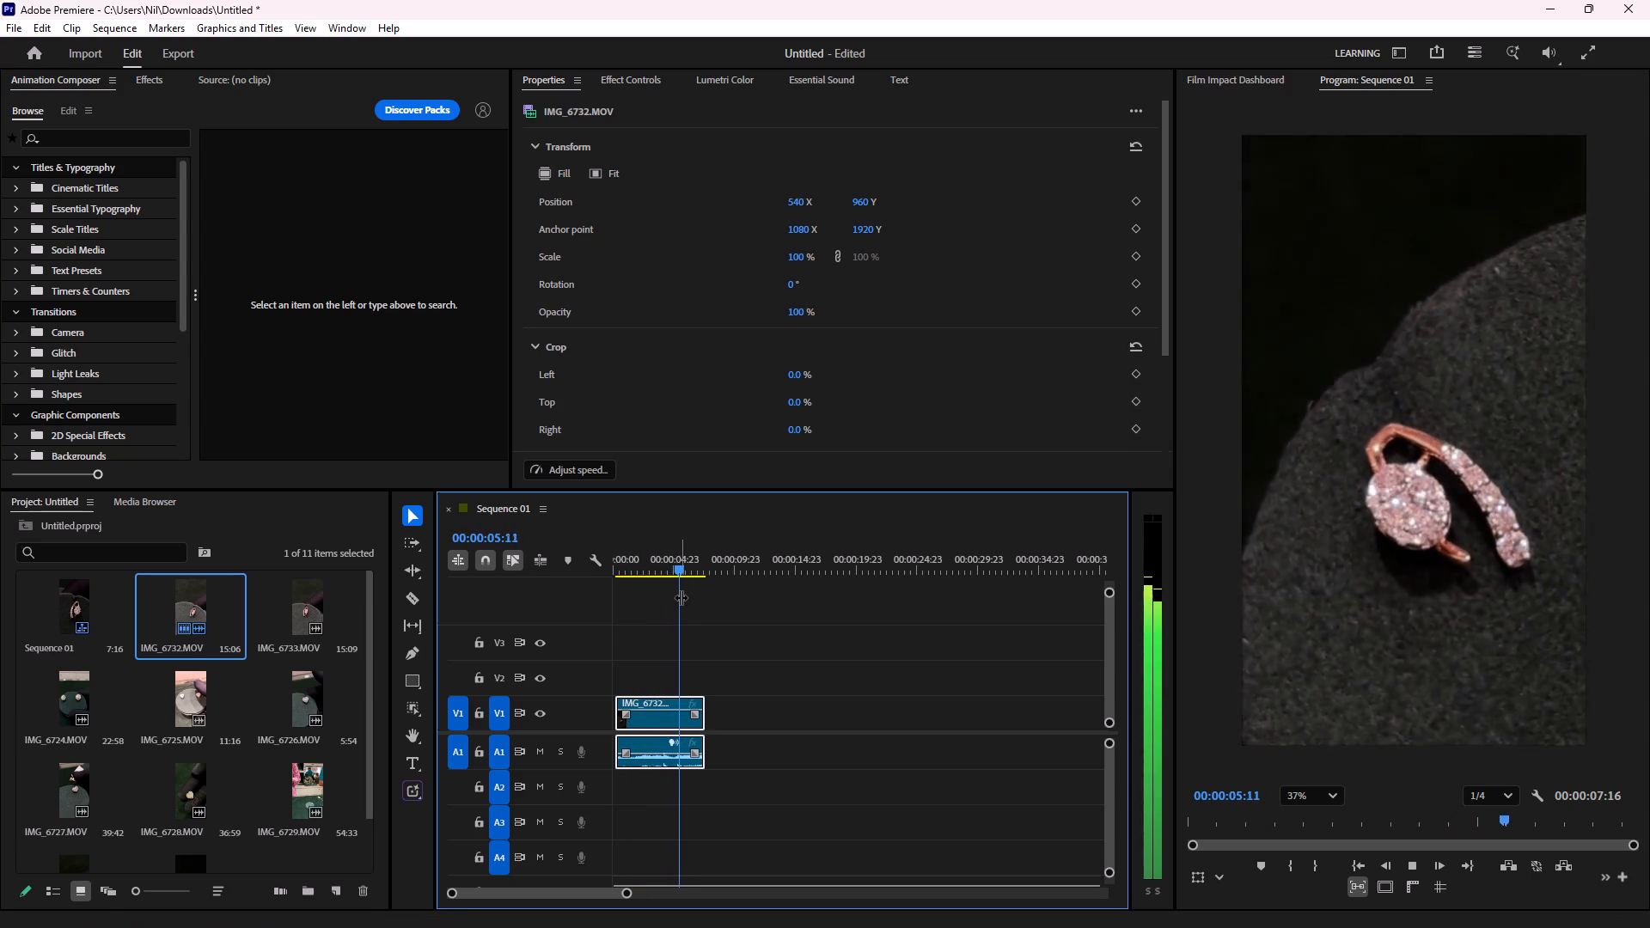
left_click_drag(690, 561, 557, 552)
key("space")
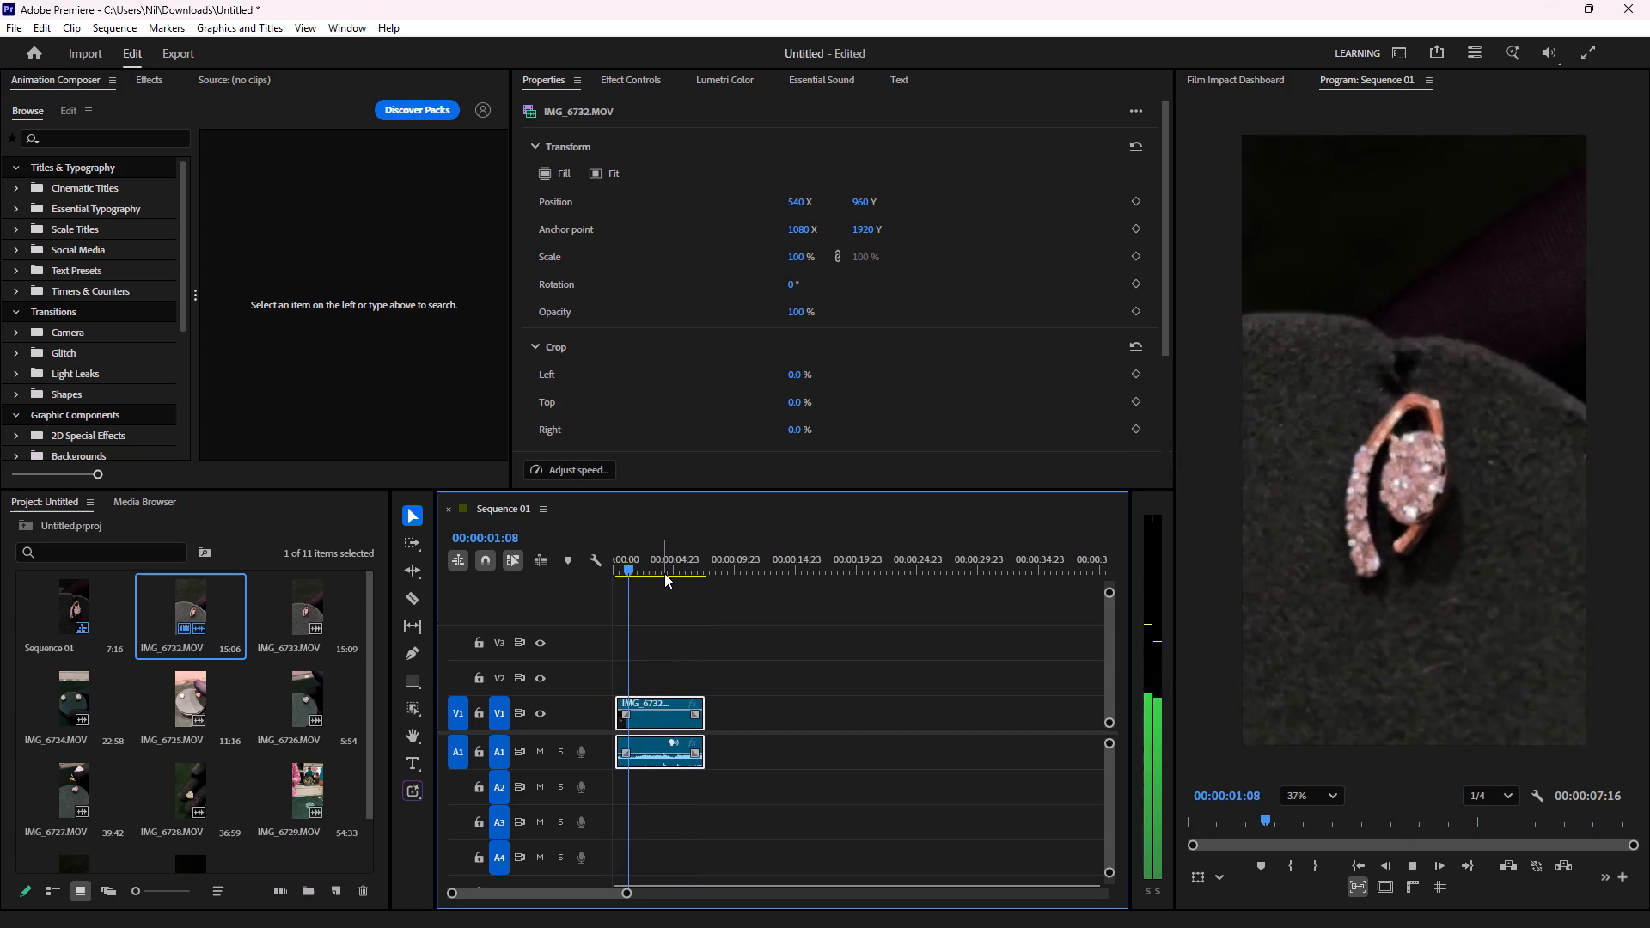
key("space")
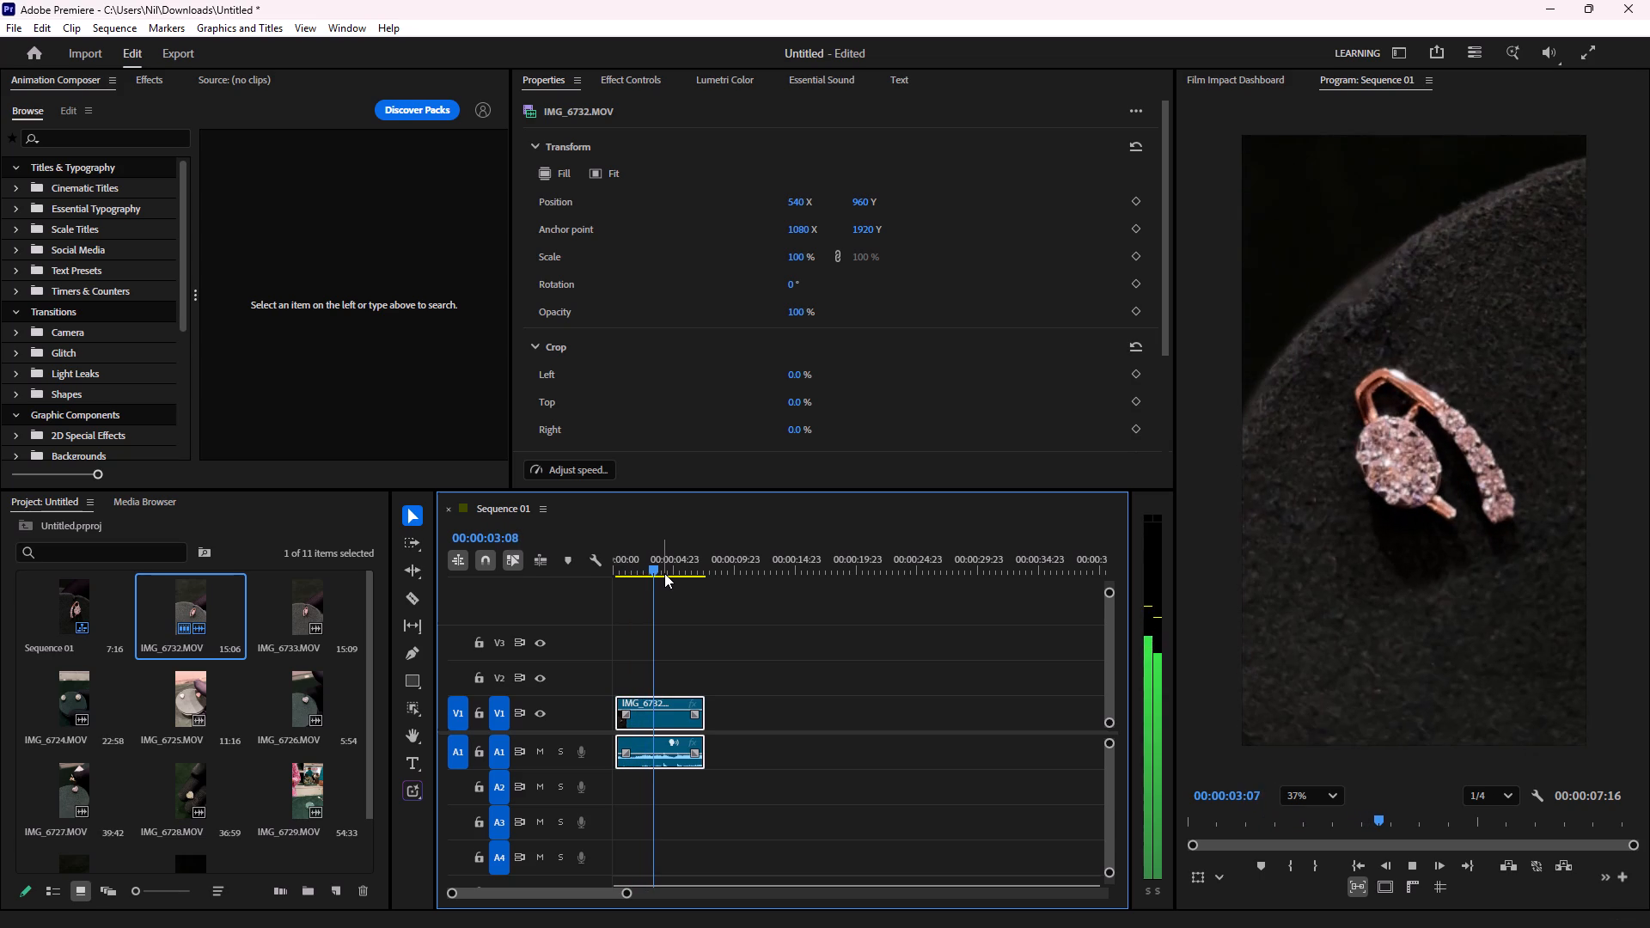
left_click_drag(619, 705, 639, 710)
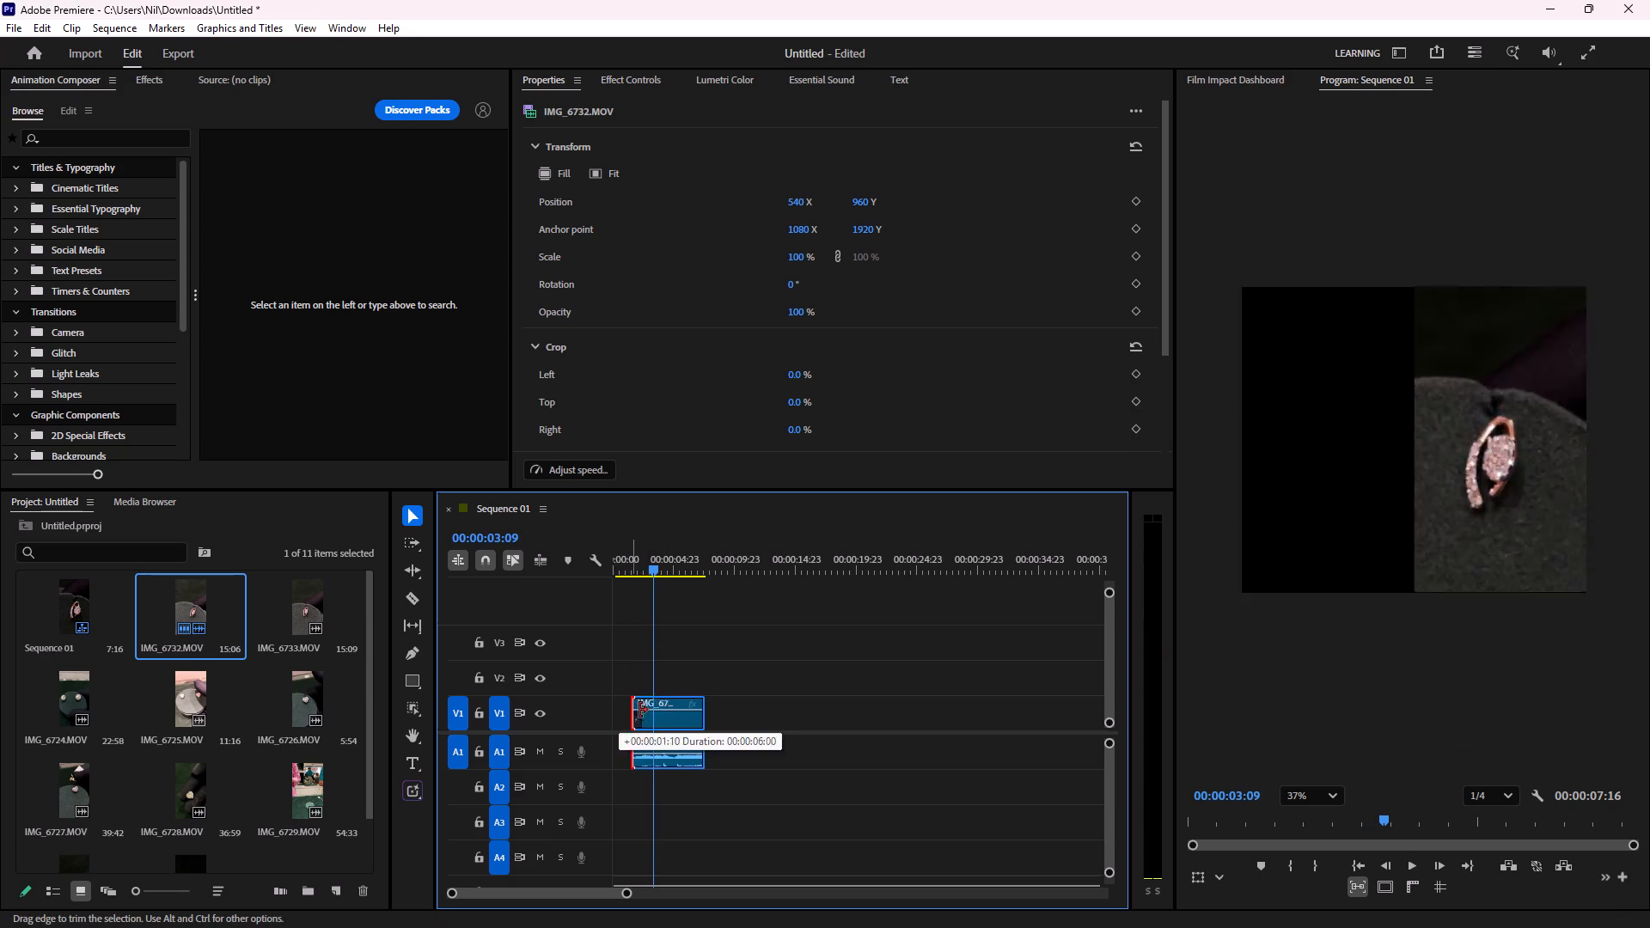
left_click_drag(639, 710, 657, 719)
left_click(620, 719)
key("Delete")
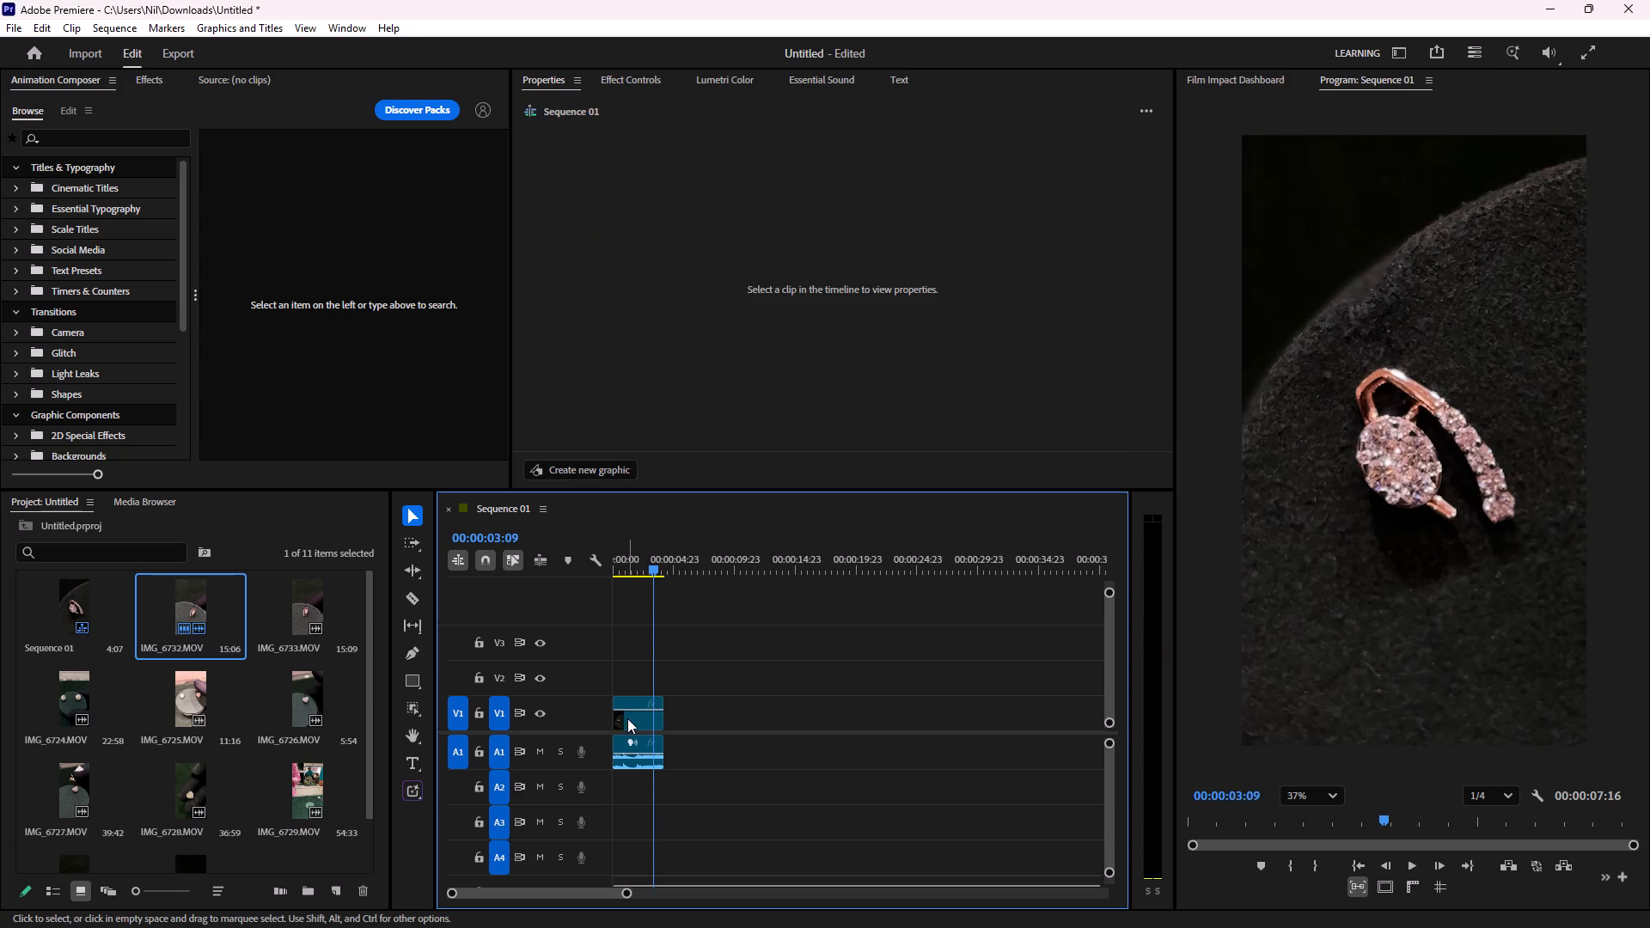
Set the IMG_6732 clip's speed to 50% with Optical Flow time interpolation.
left_click(645, 714)
right_click(642, 713)
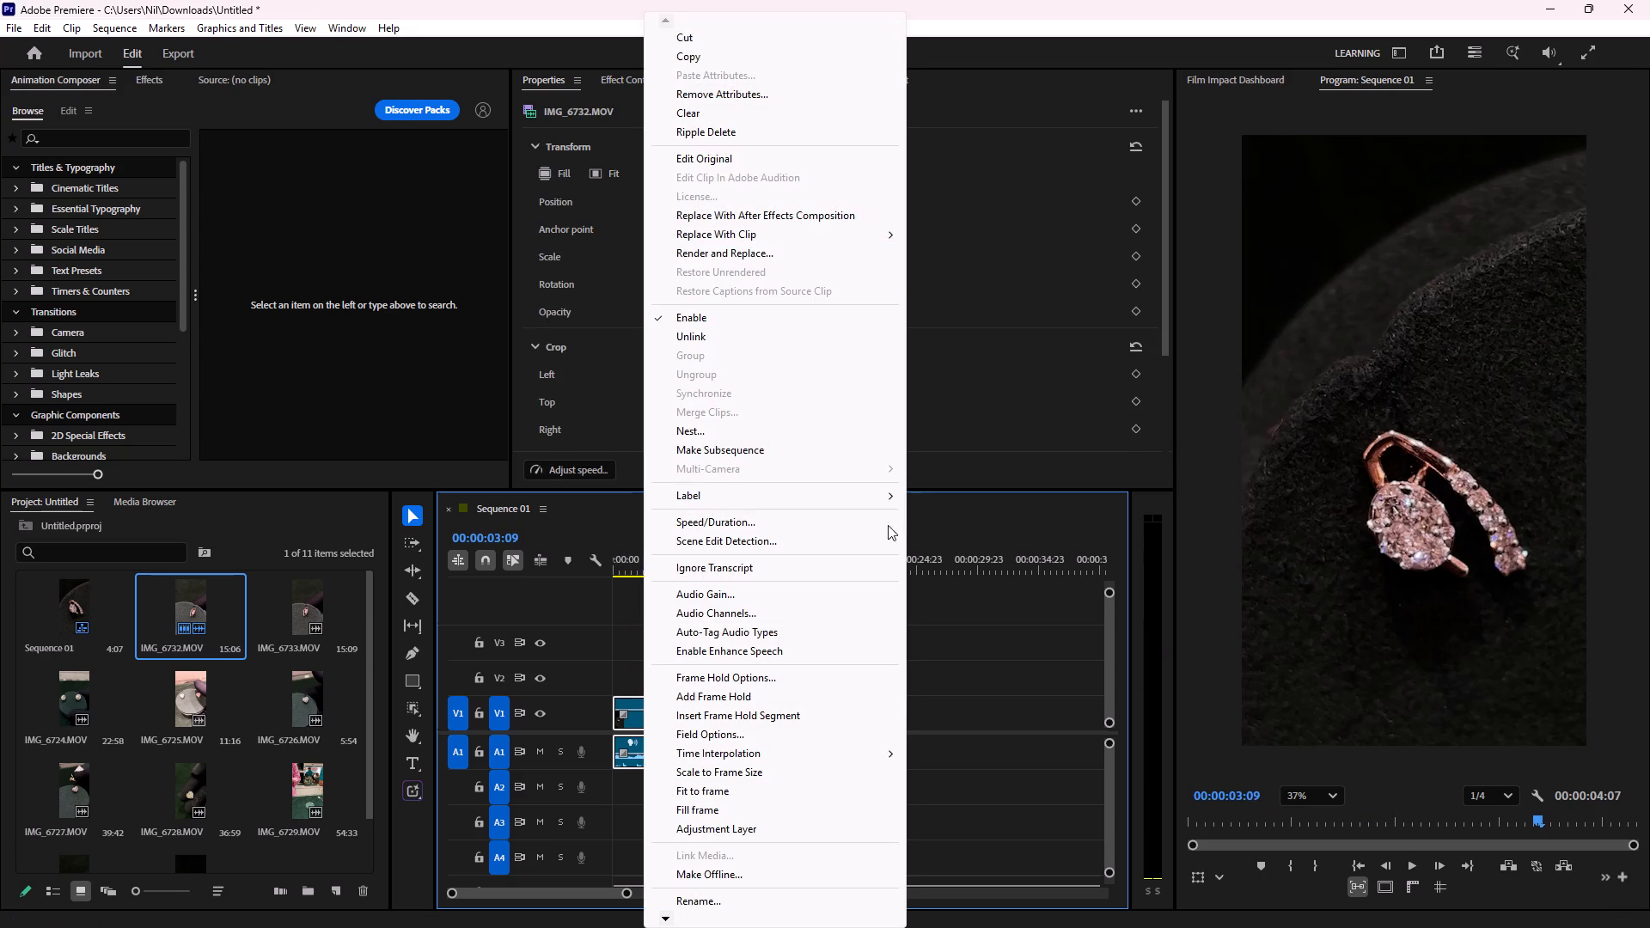
left_click(781, 524)
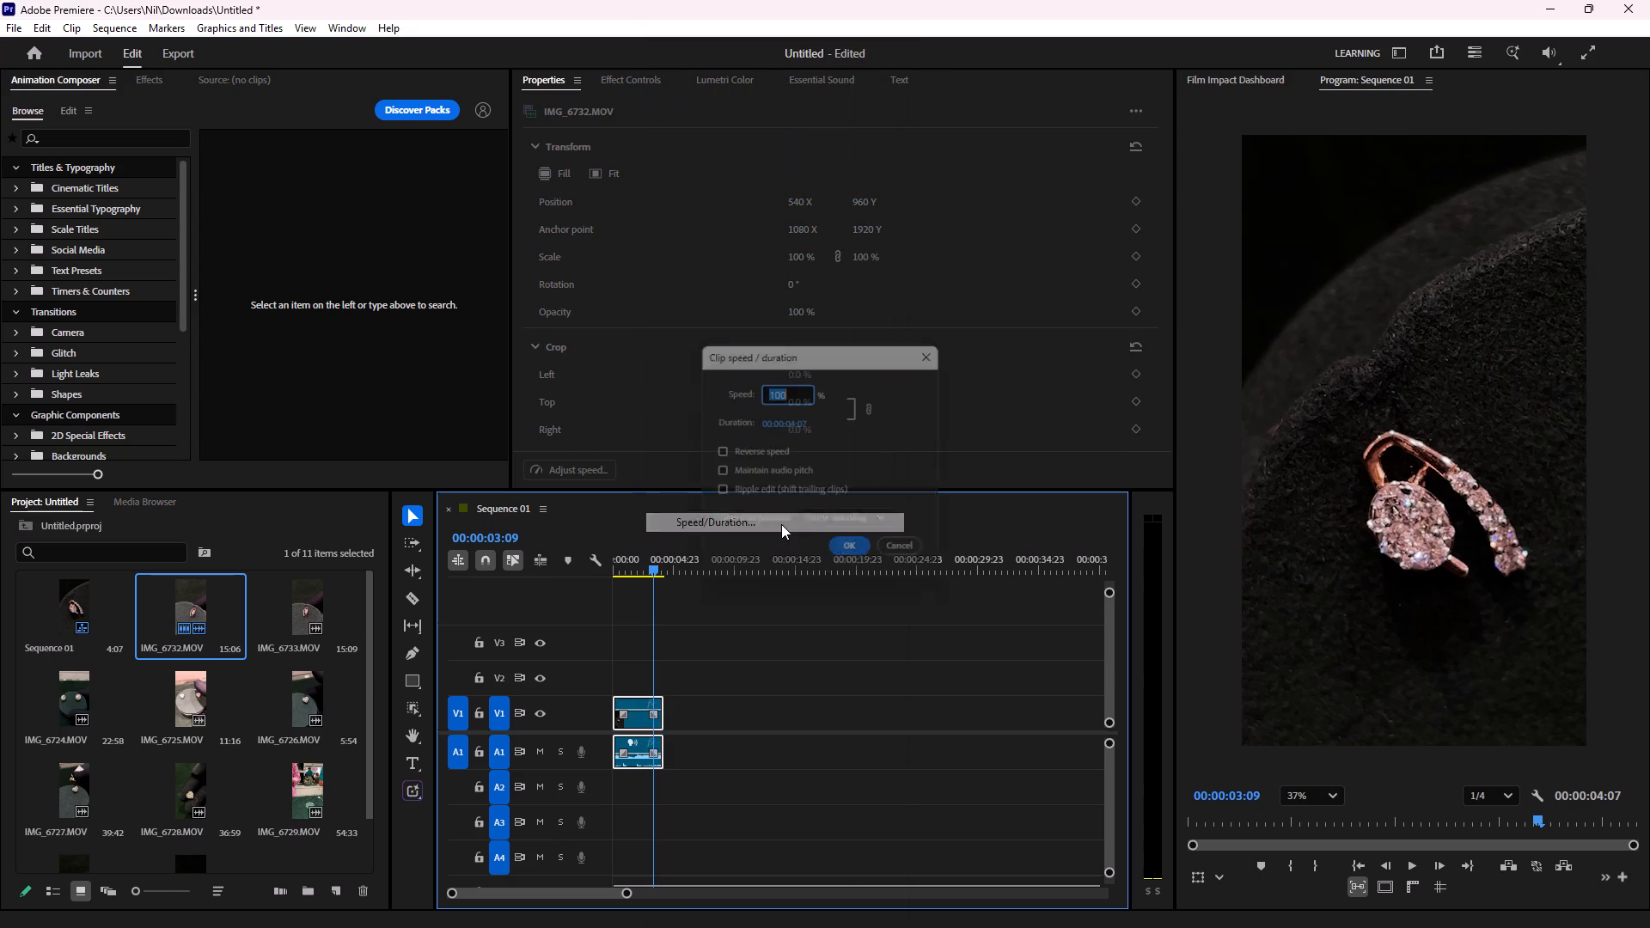
key("5")
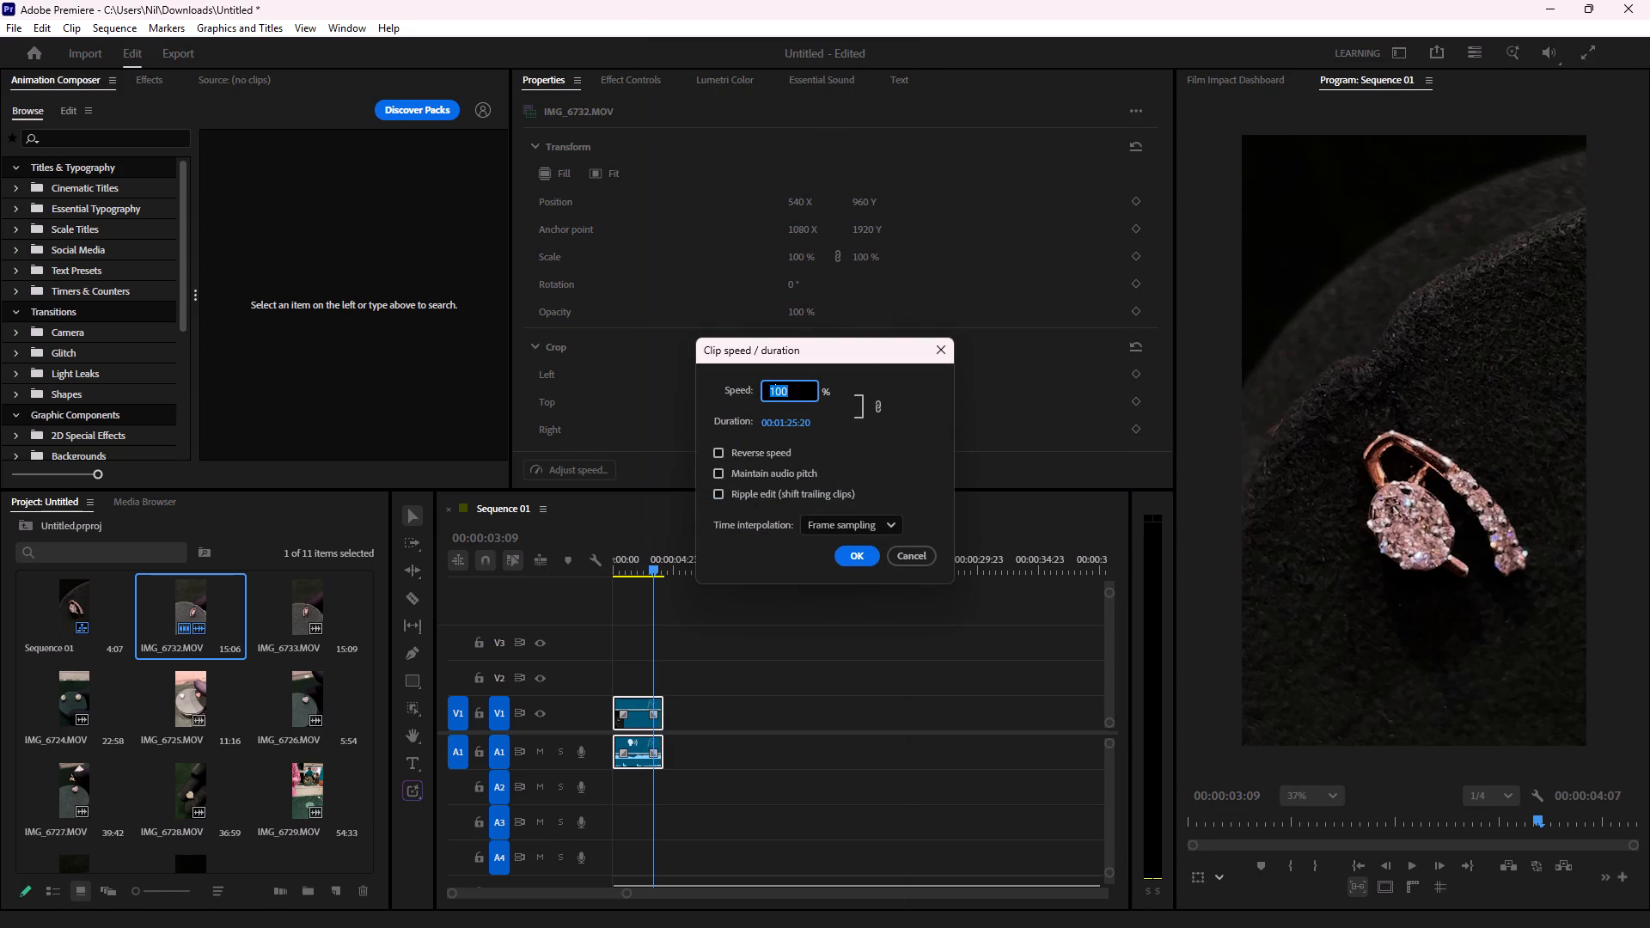
key("0")
left_click(847, 523)
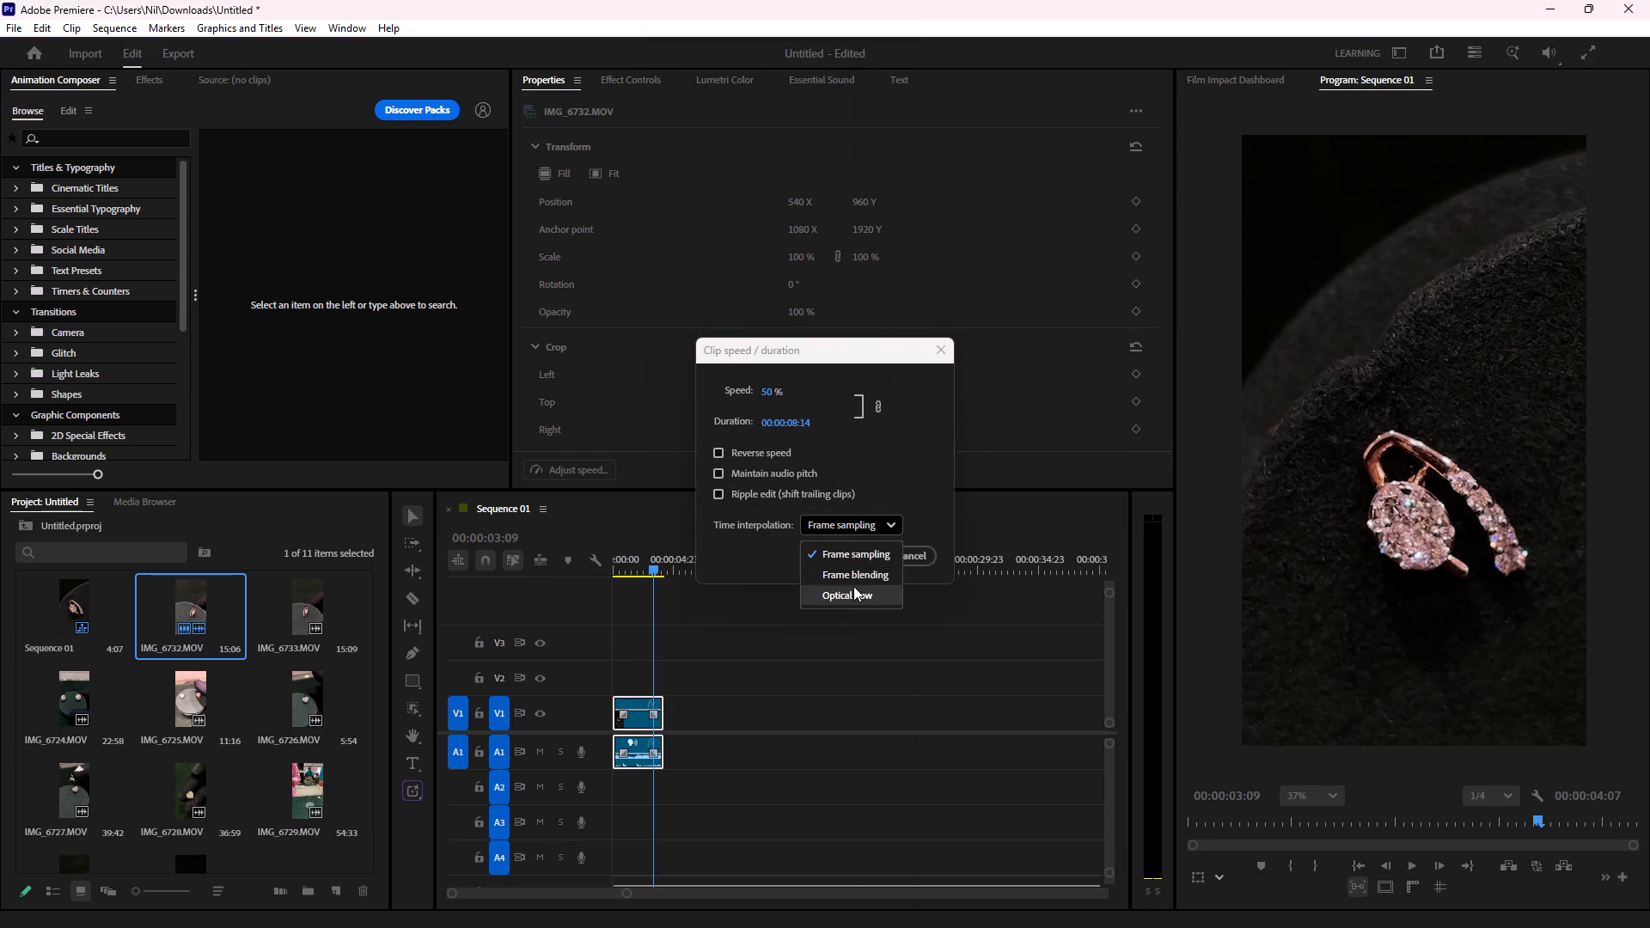
left_click(852, 586)
left_click(861, 564)
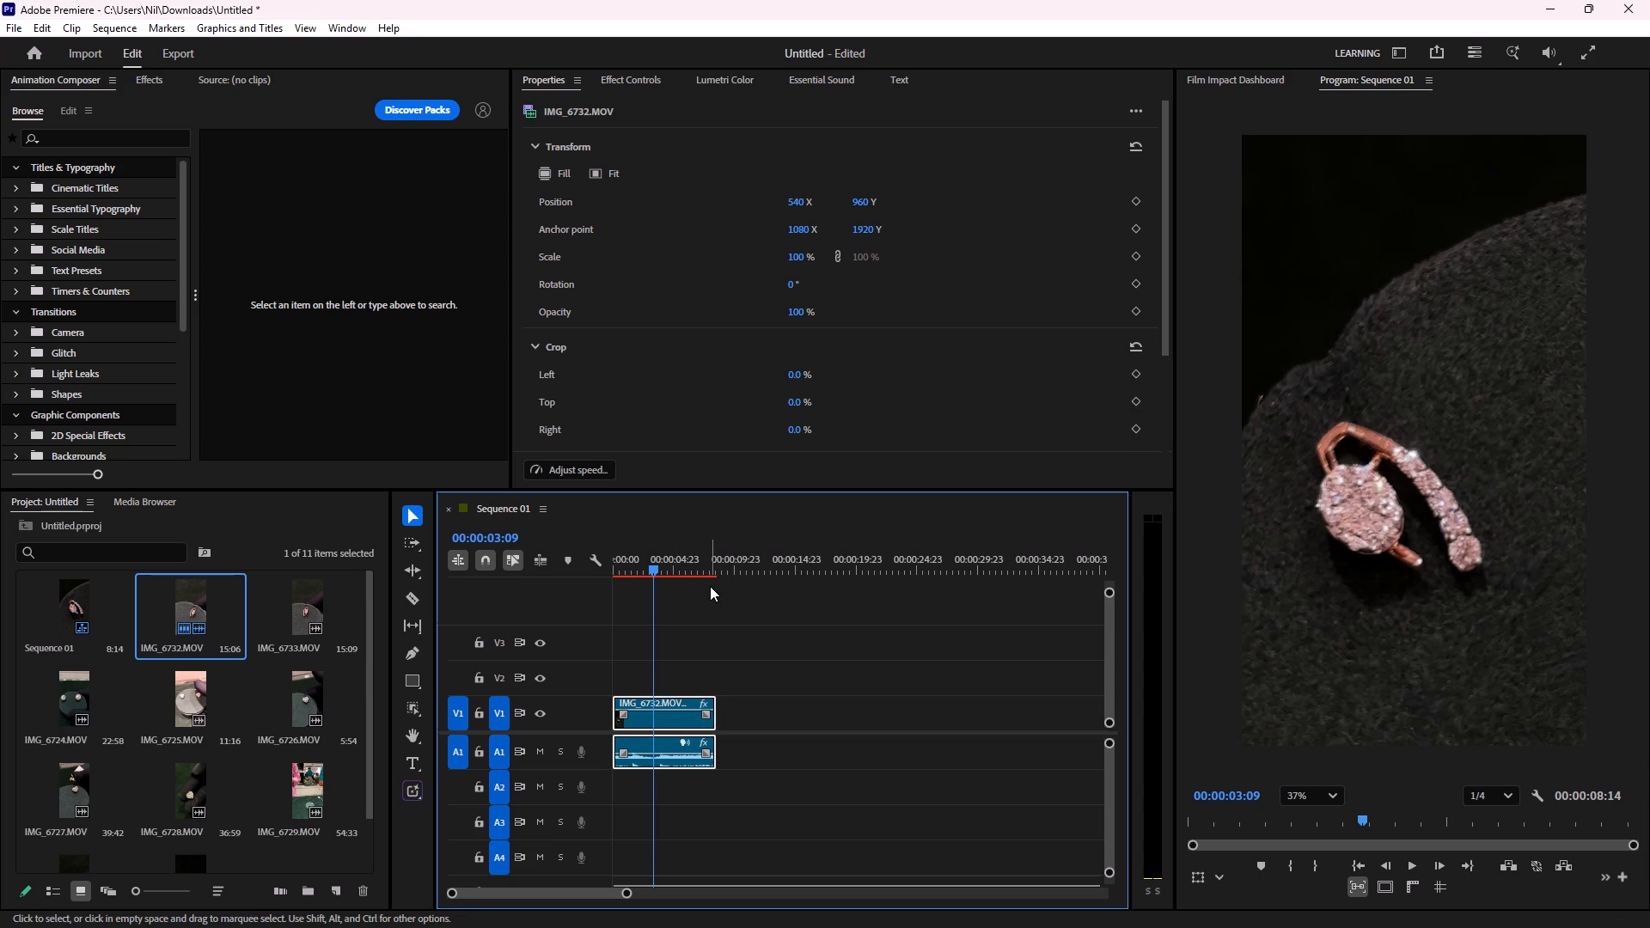
Nest the slowed IMG_6732 clip, keeping the default nested sequence name.
right_click(691, 719)
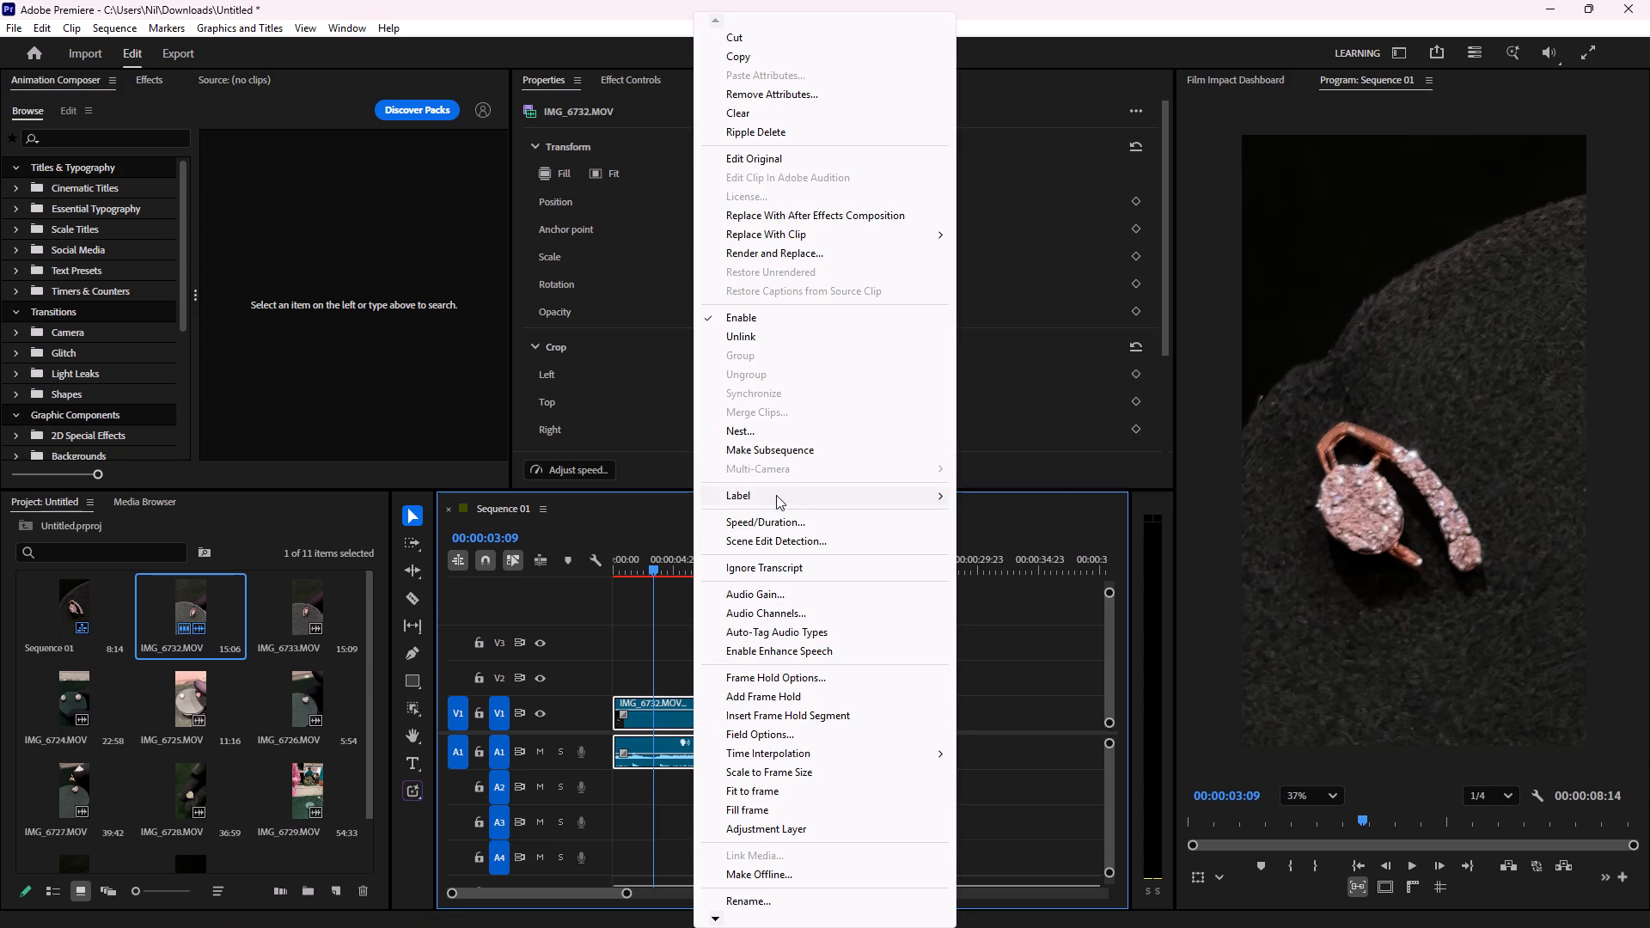
left_click(785, 430)
left_click(859, 491)
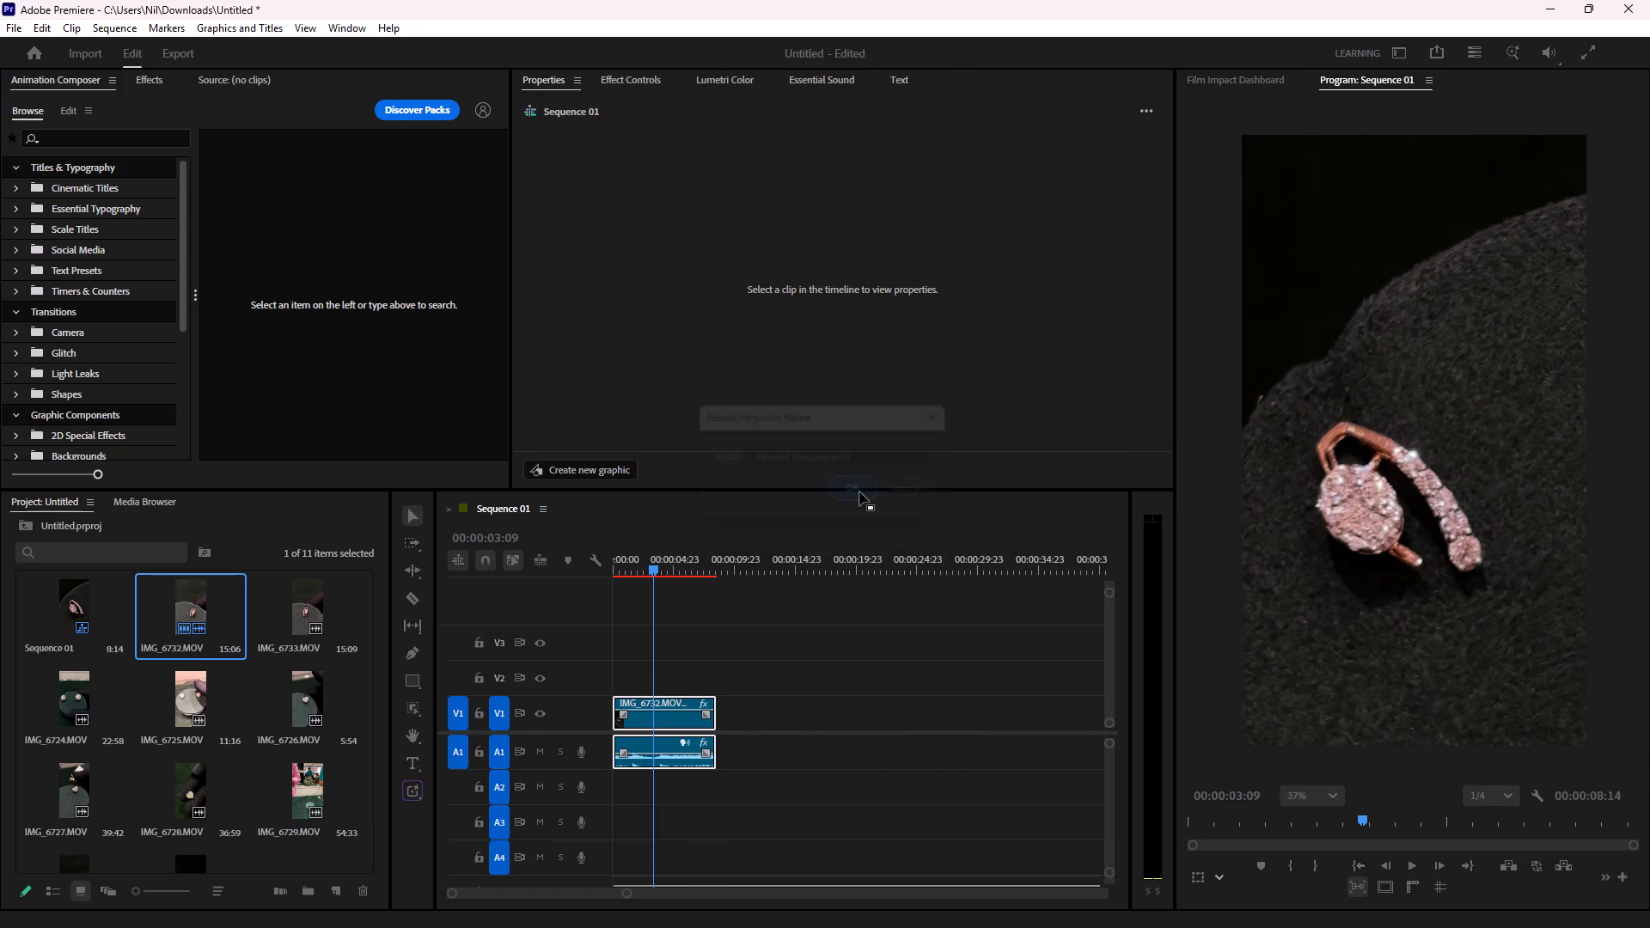
Search the effects for "warp" and apply Warp Stabilizer to the nested clip on V1.
left_click(653, 706)
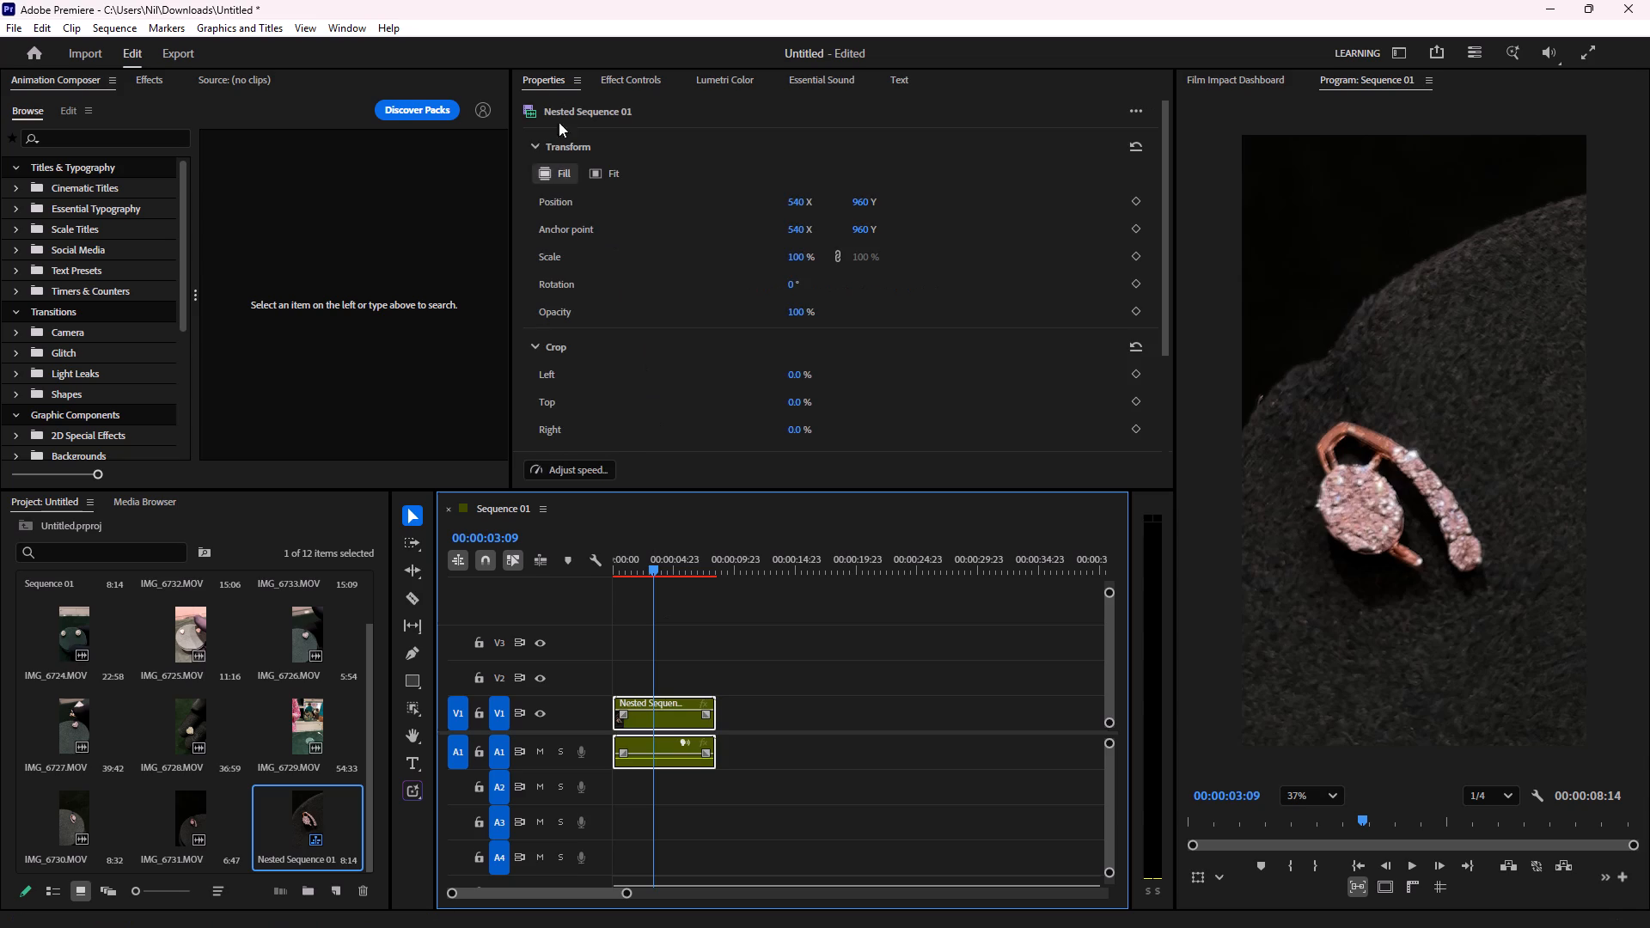
left_click(618, 79)
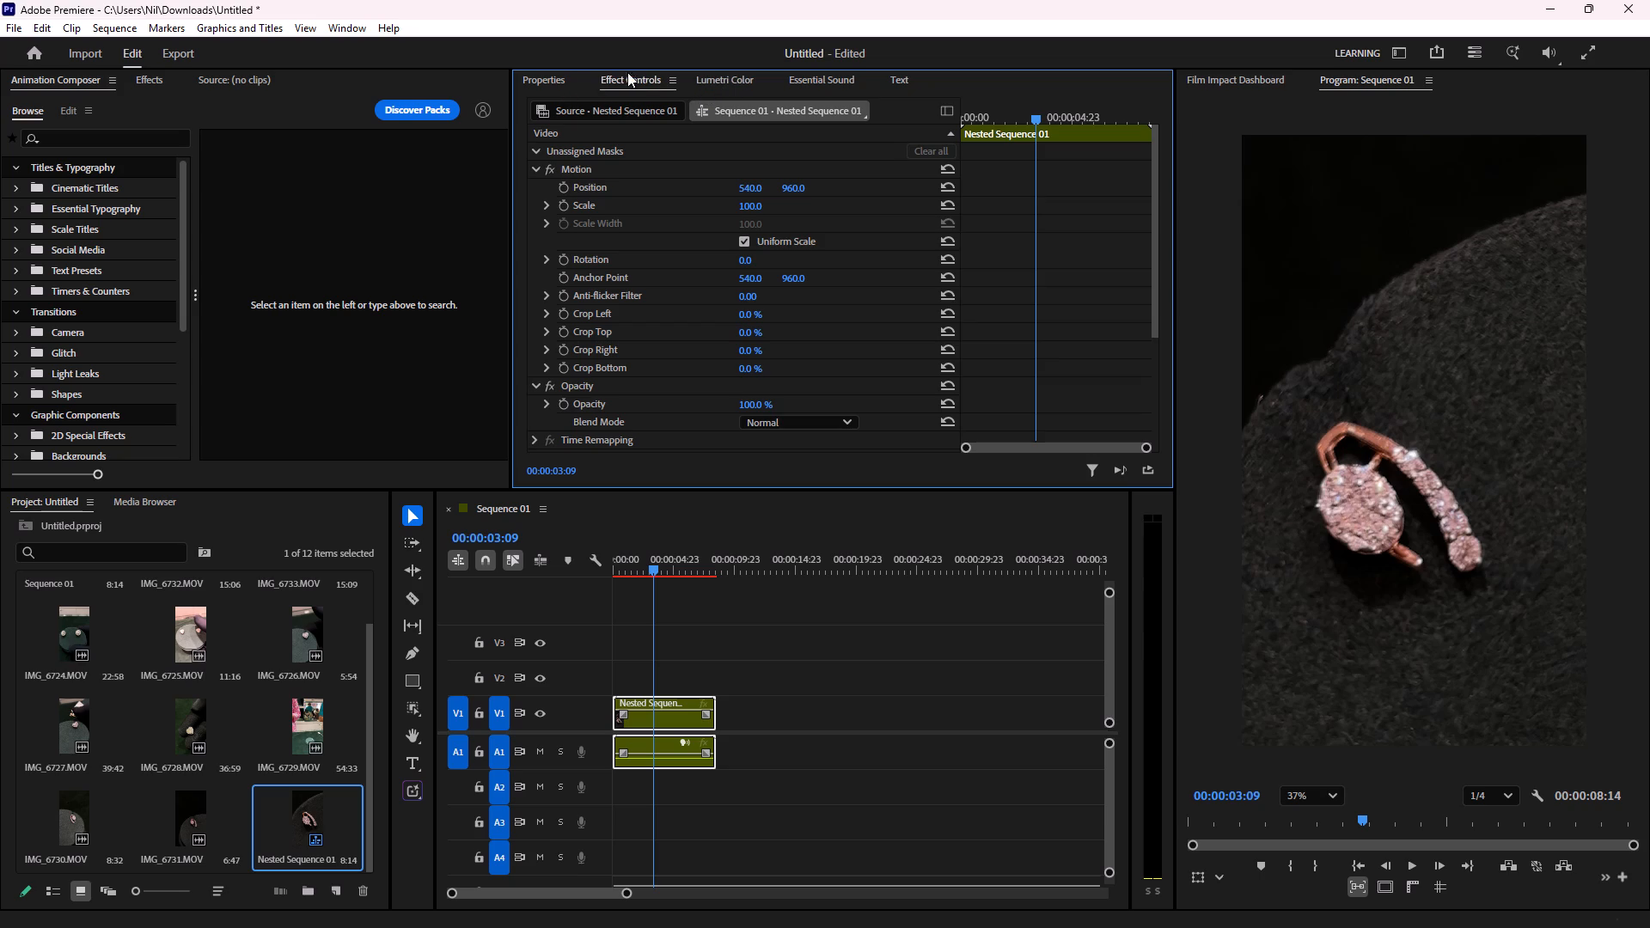
left_click(152, 77)
left_click(88, 111)
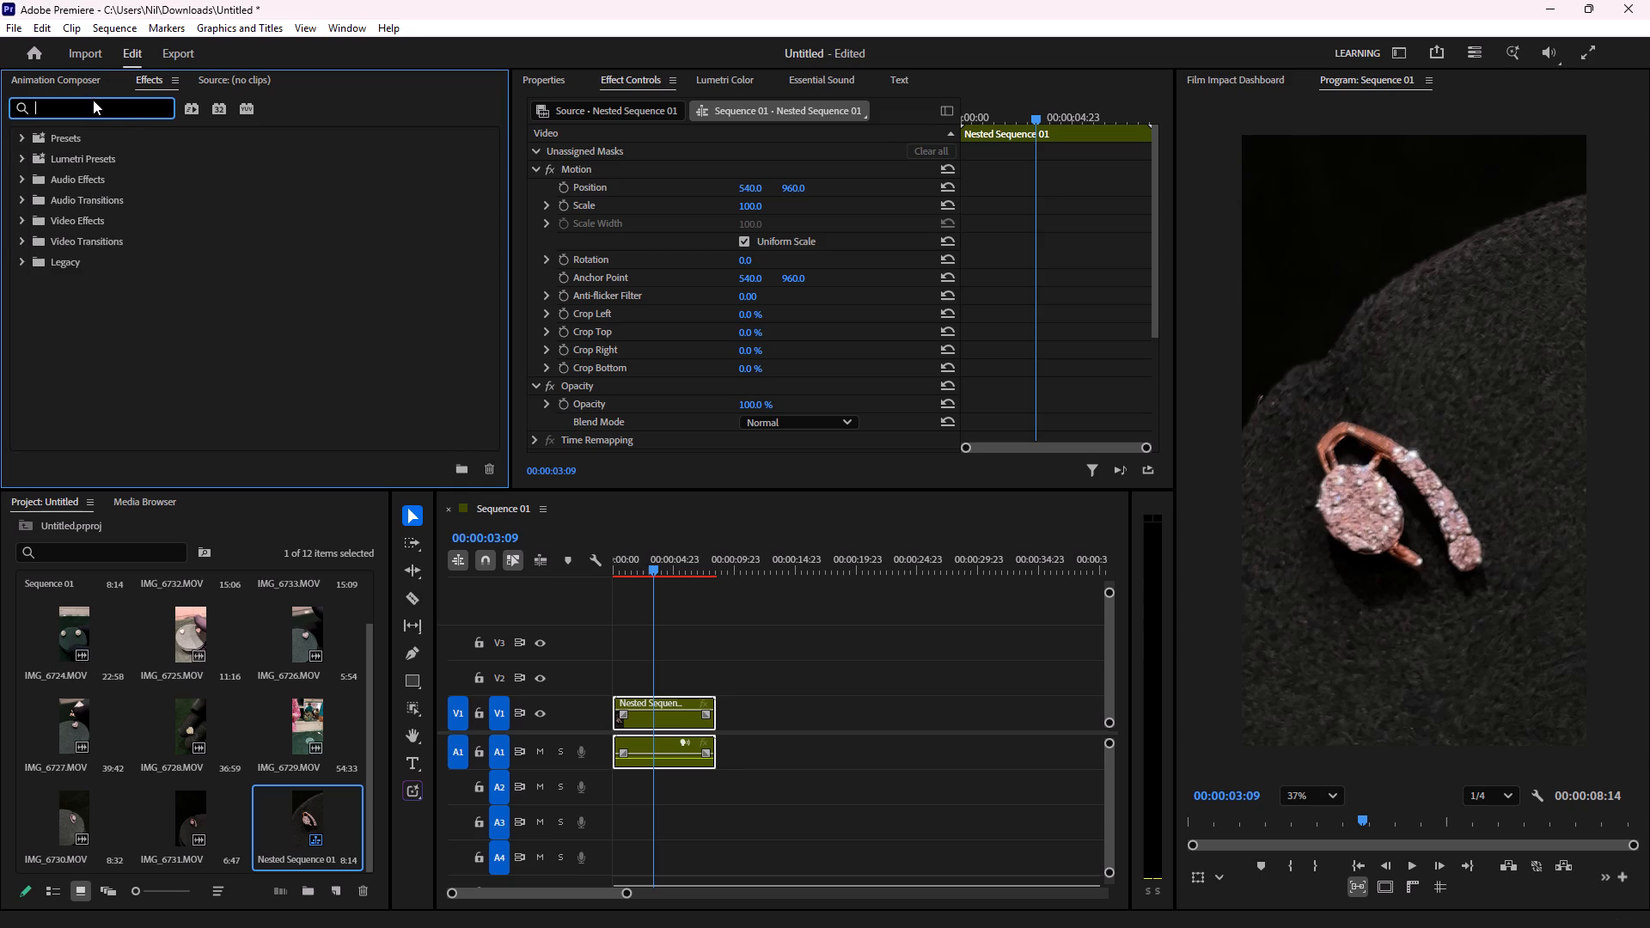
key("w")
type("ar")
key("p")
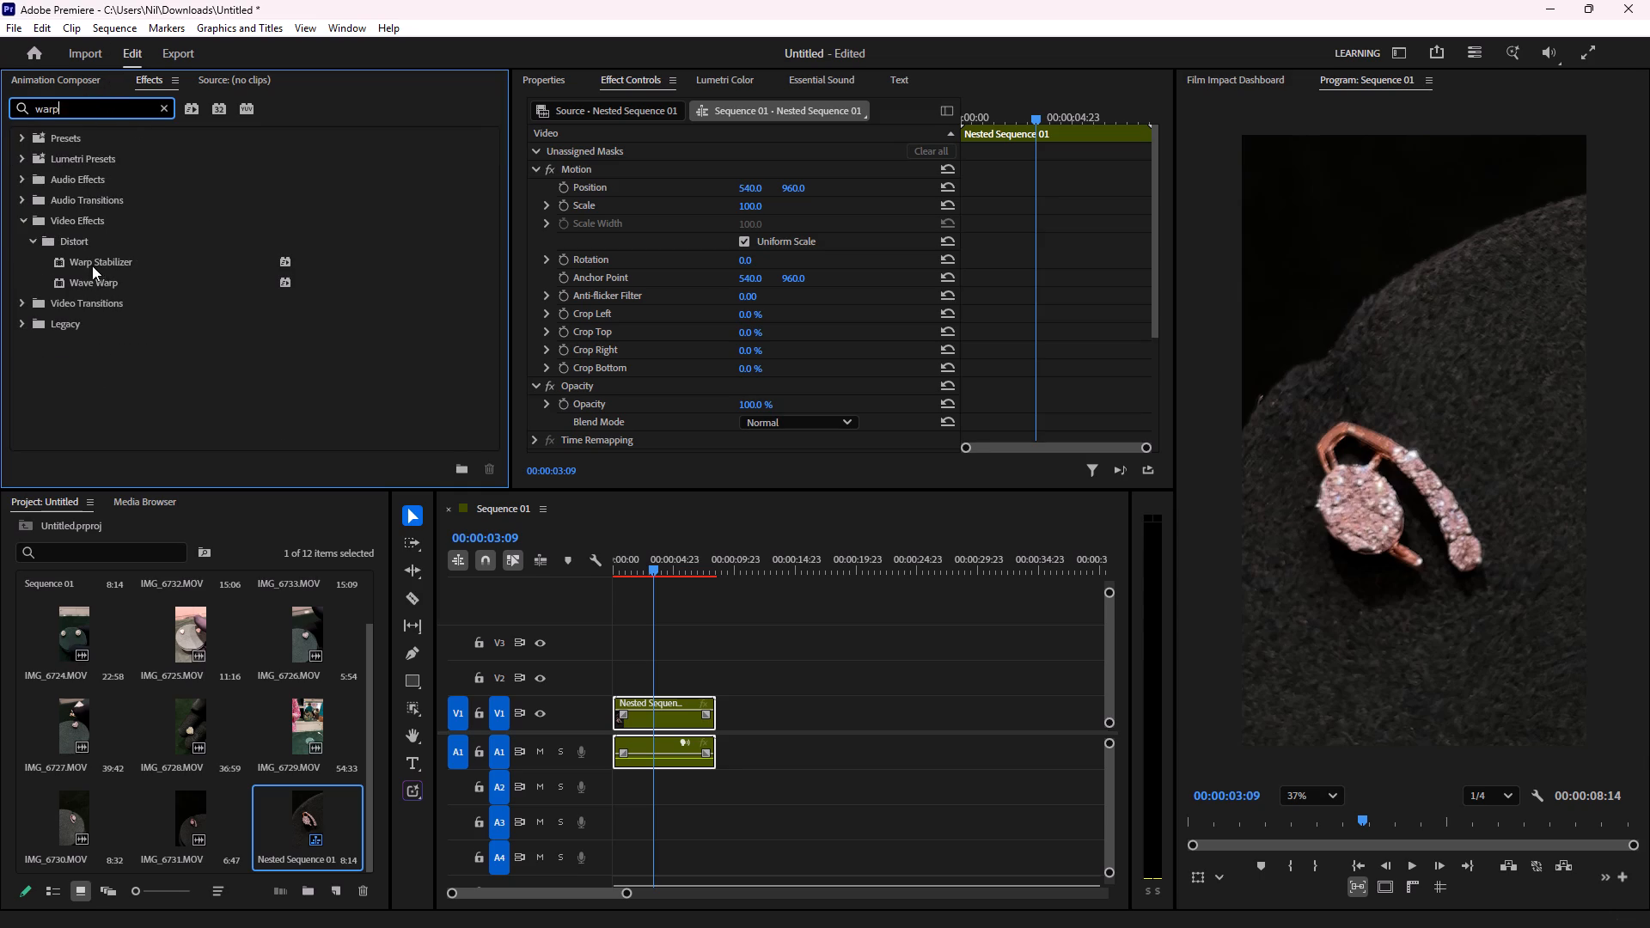
left_click(95, 262)
left_click_drag(88, 258, 645, 721)
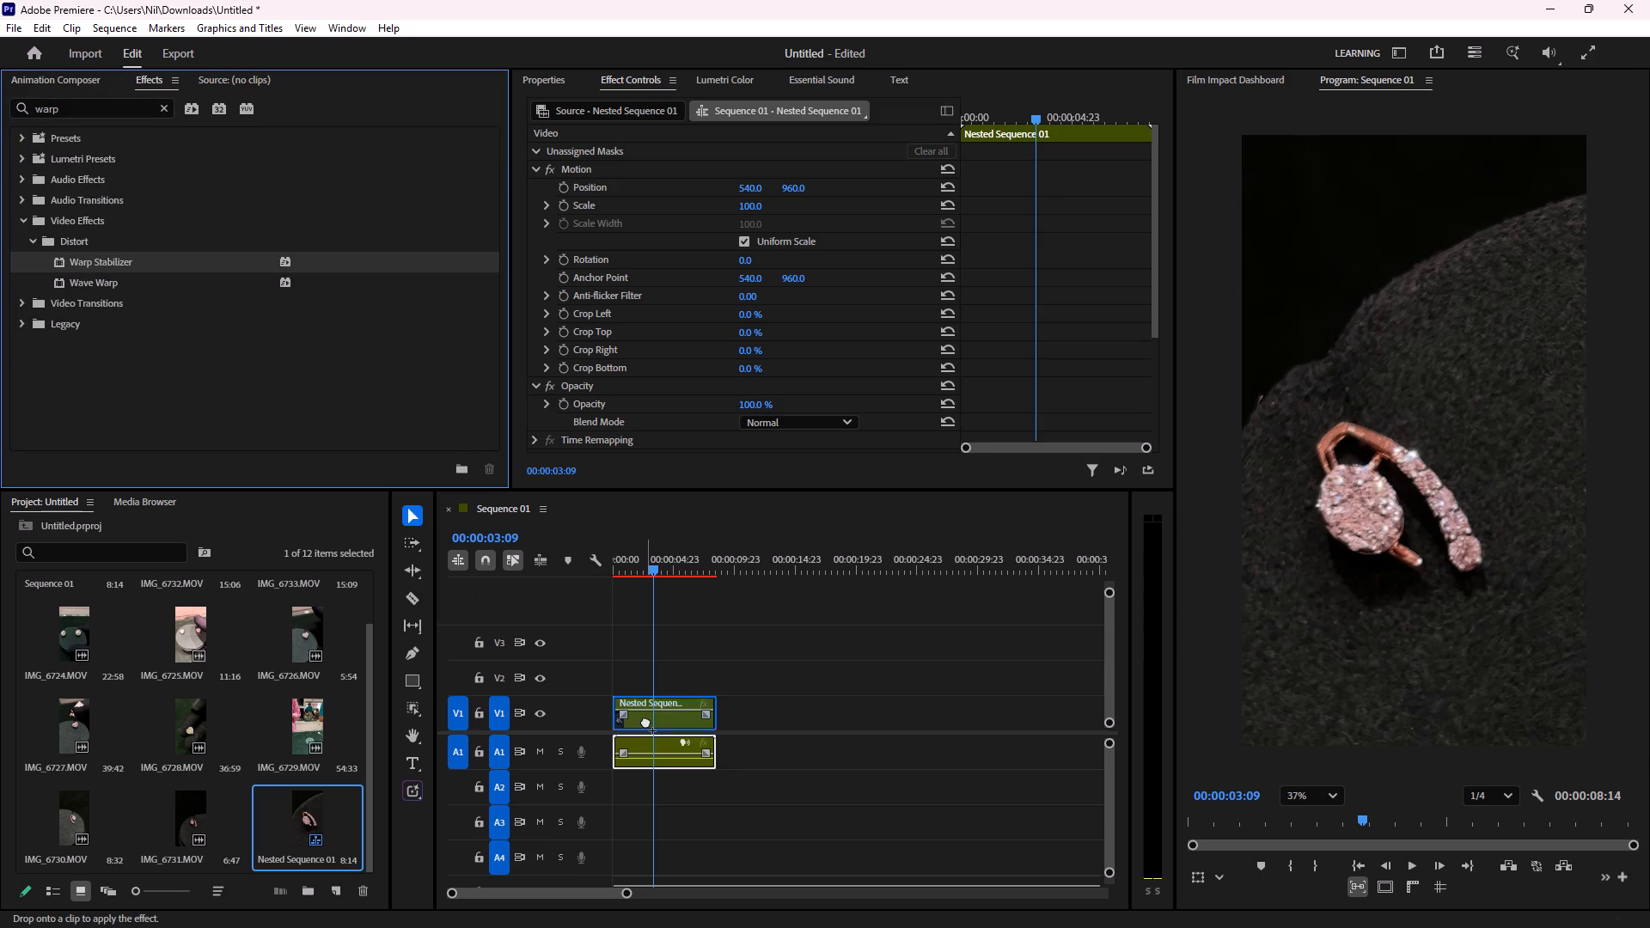
left_click_drag(645, 721, 663, 705)
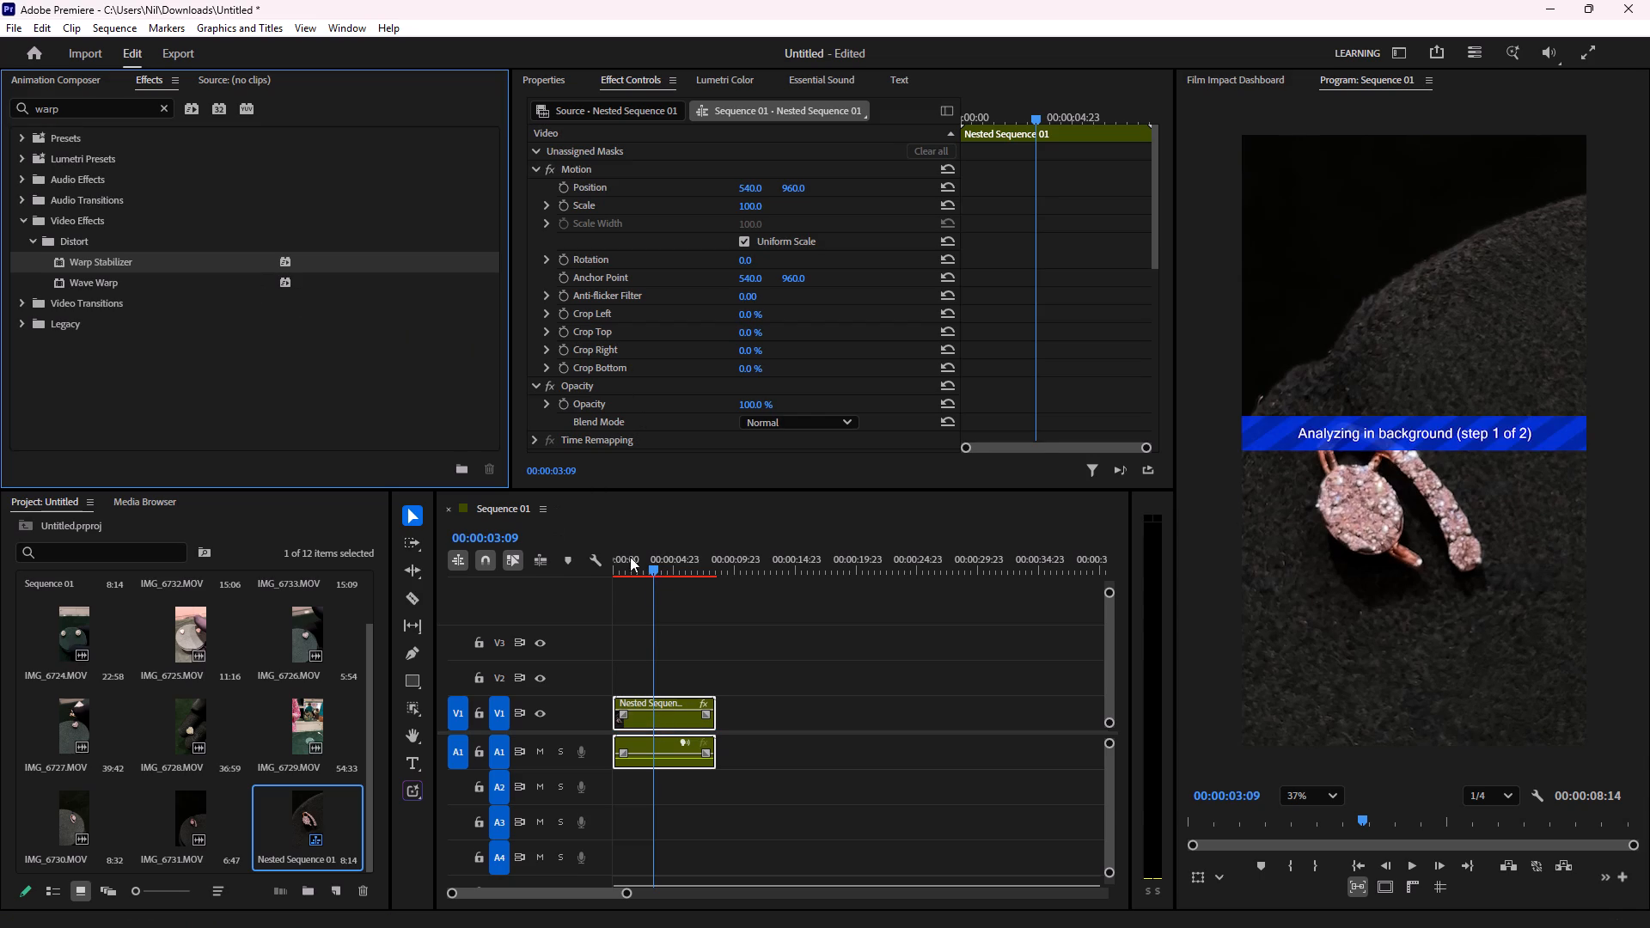
Play the stabilized nested clip from the start through its end, examining the pendant's motion and image detail up close.
left_click_drag(650, 561, 558, 561)
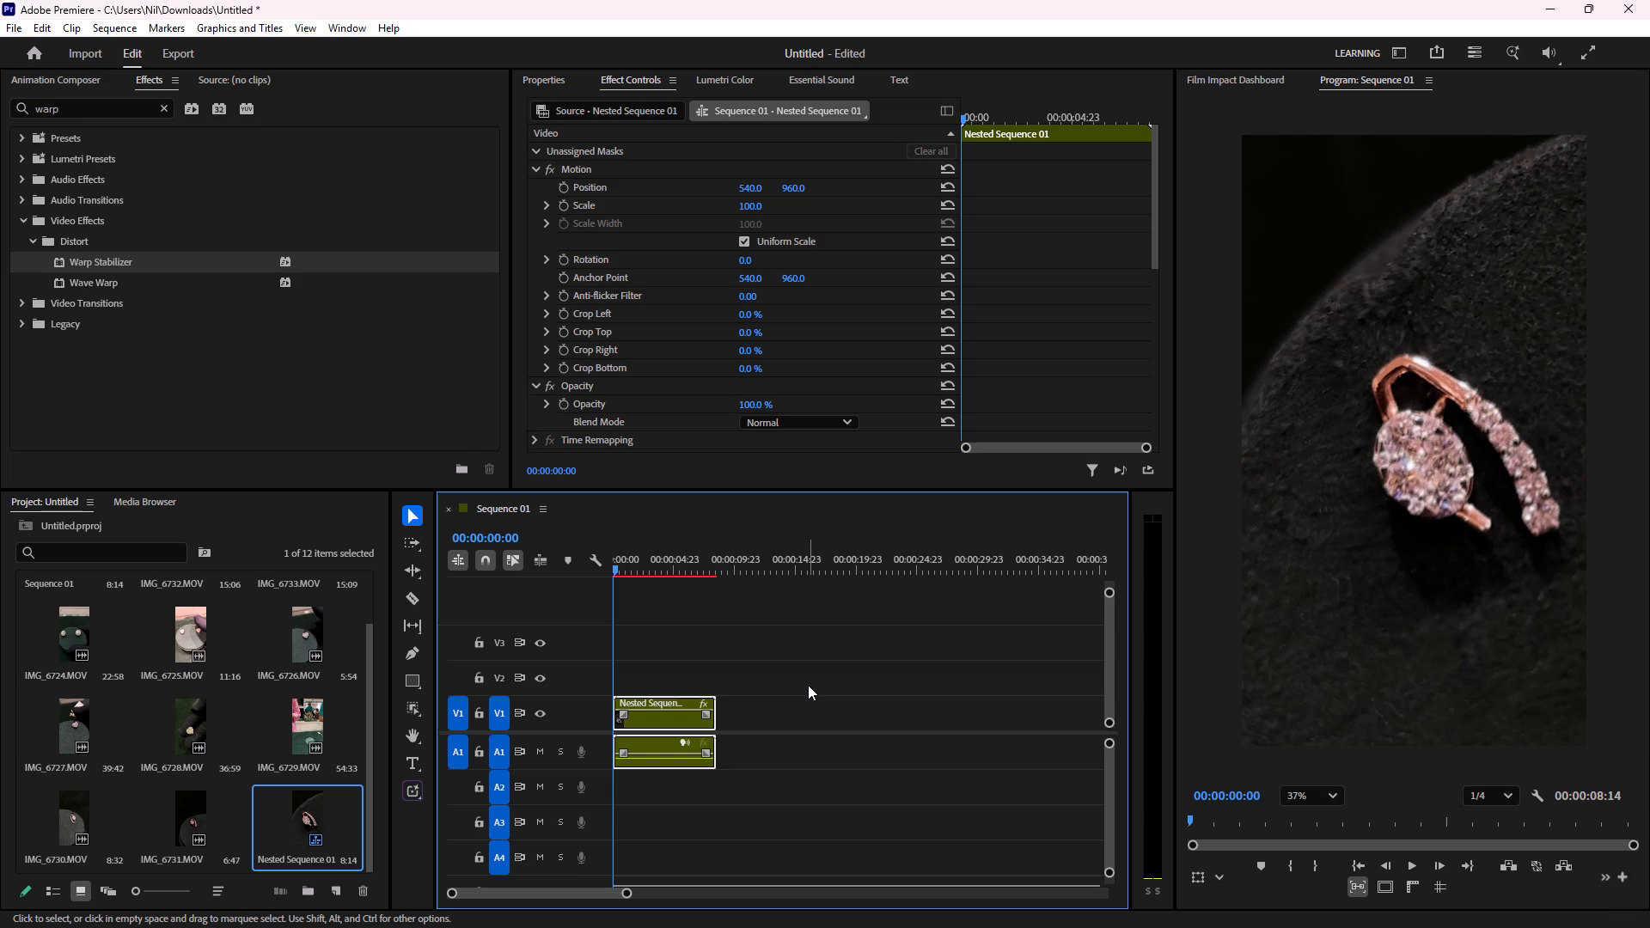
key("space")
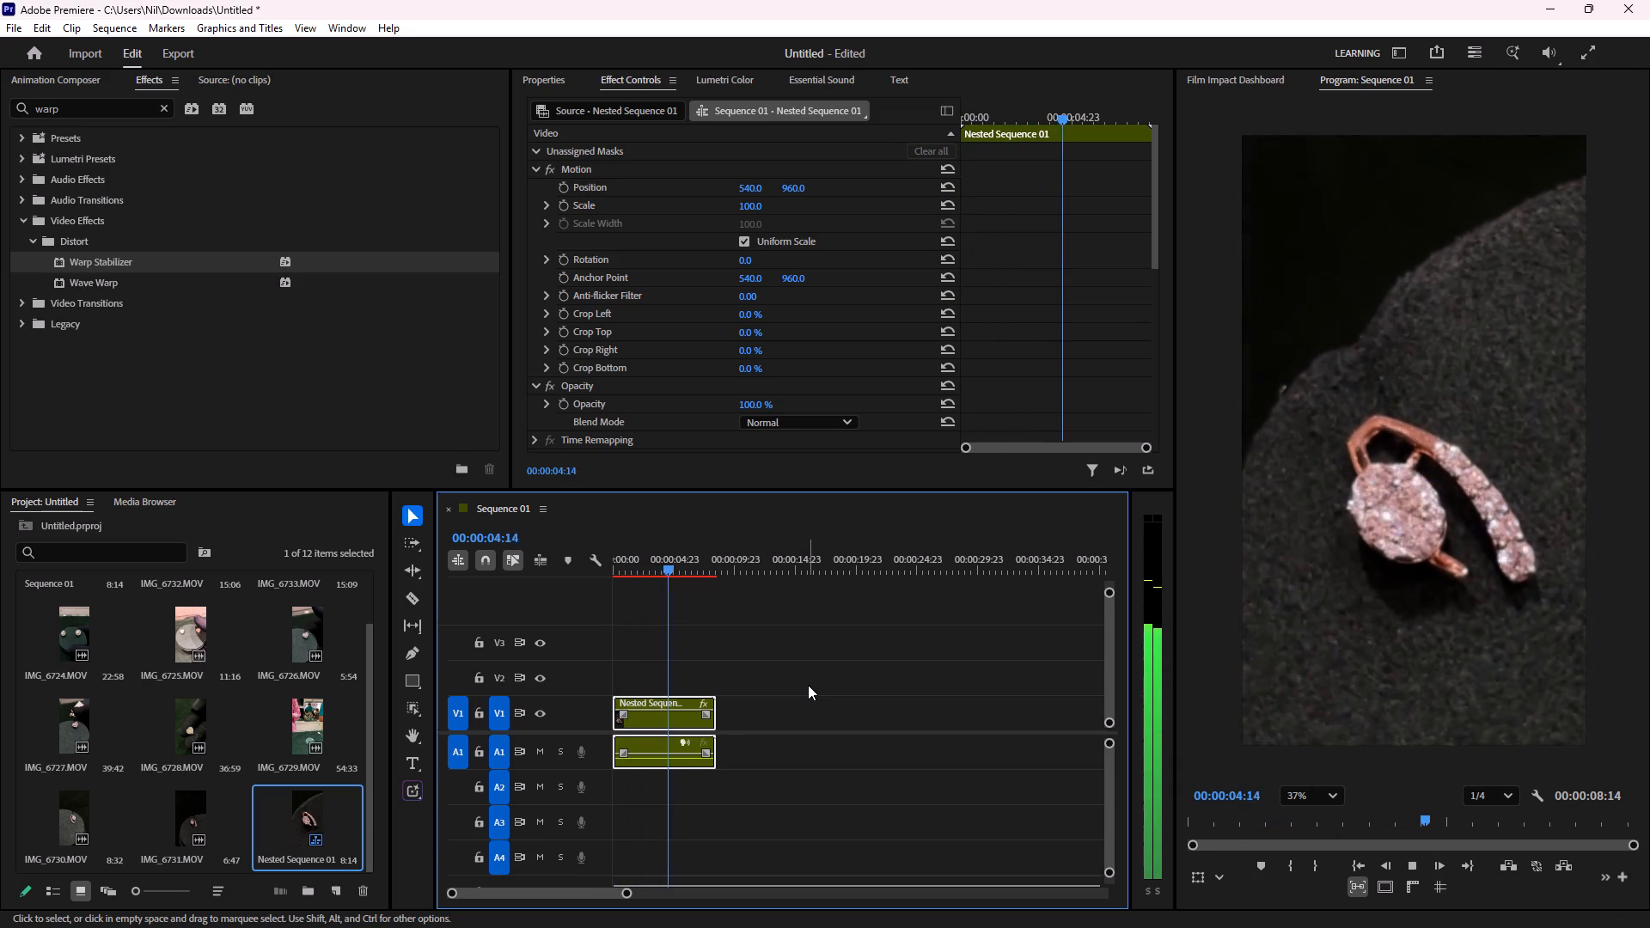
key("space")
scroll(1379, 567, "up", 3)
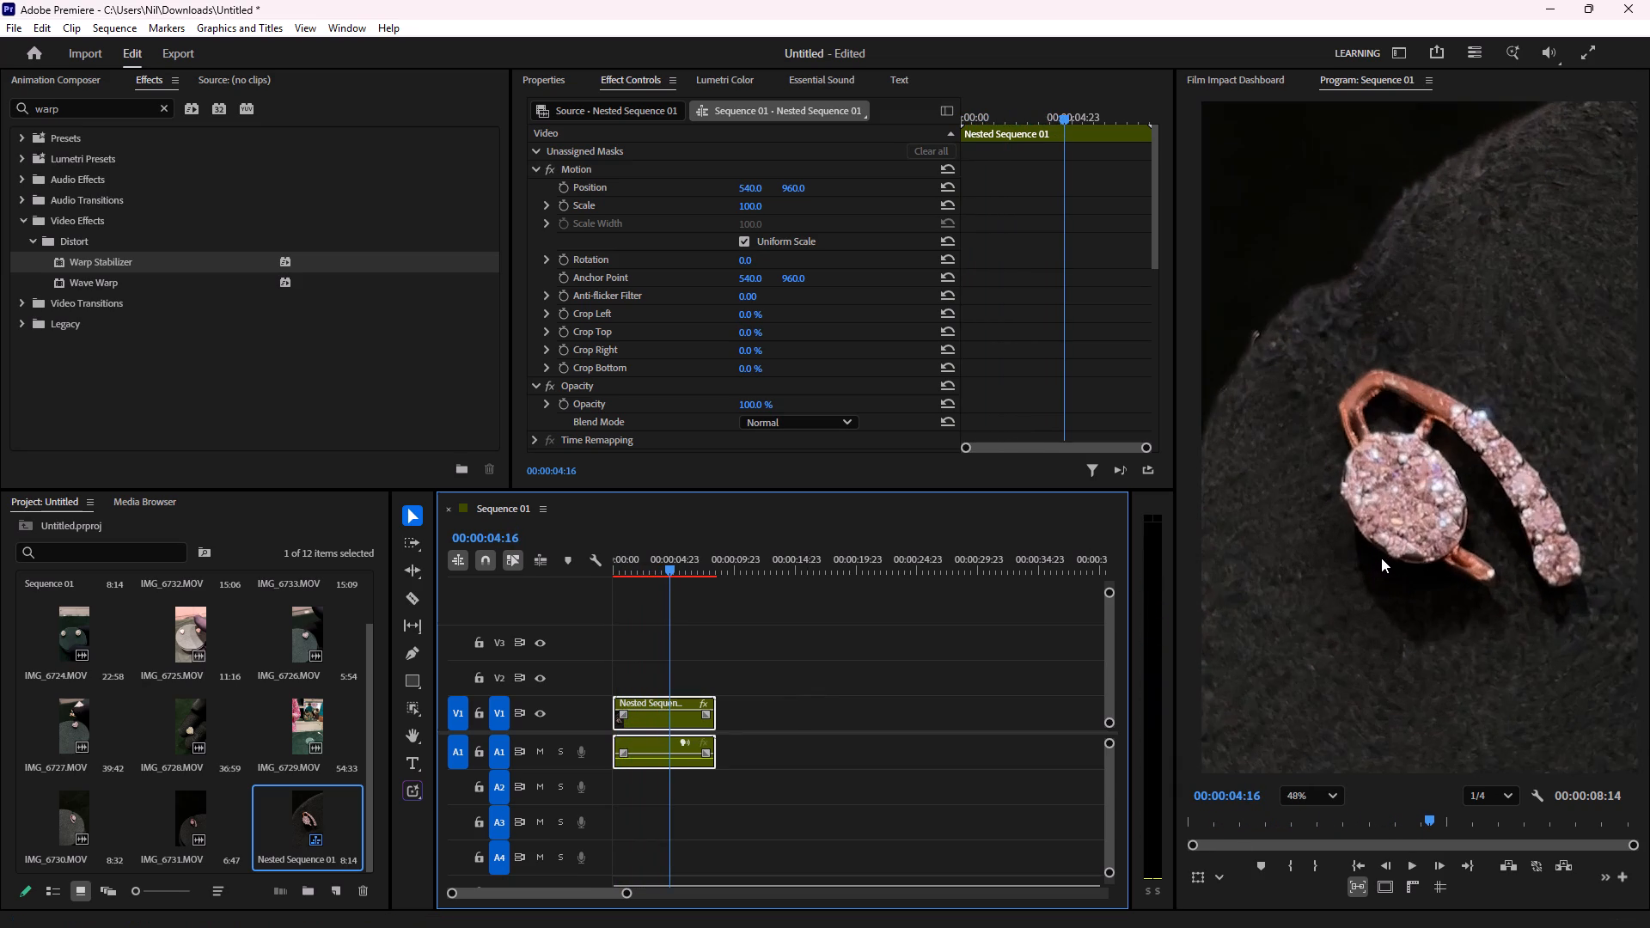
scroll(1383, 555, "up", 4)
scroll(1350, 654, "down", 6)
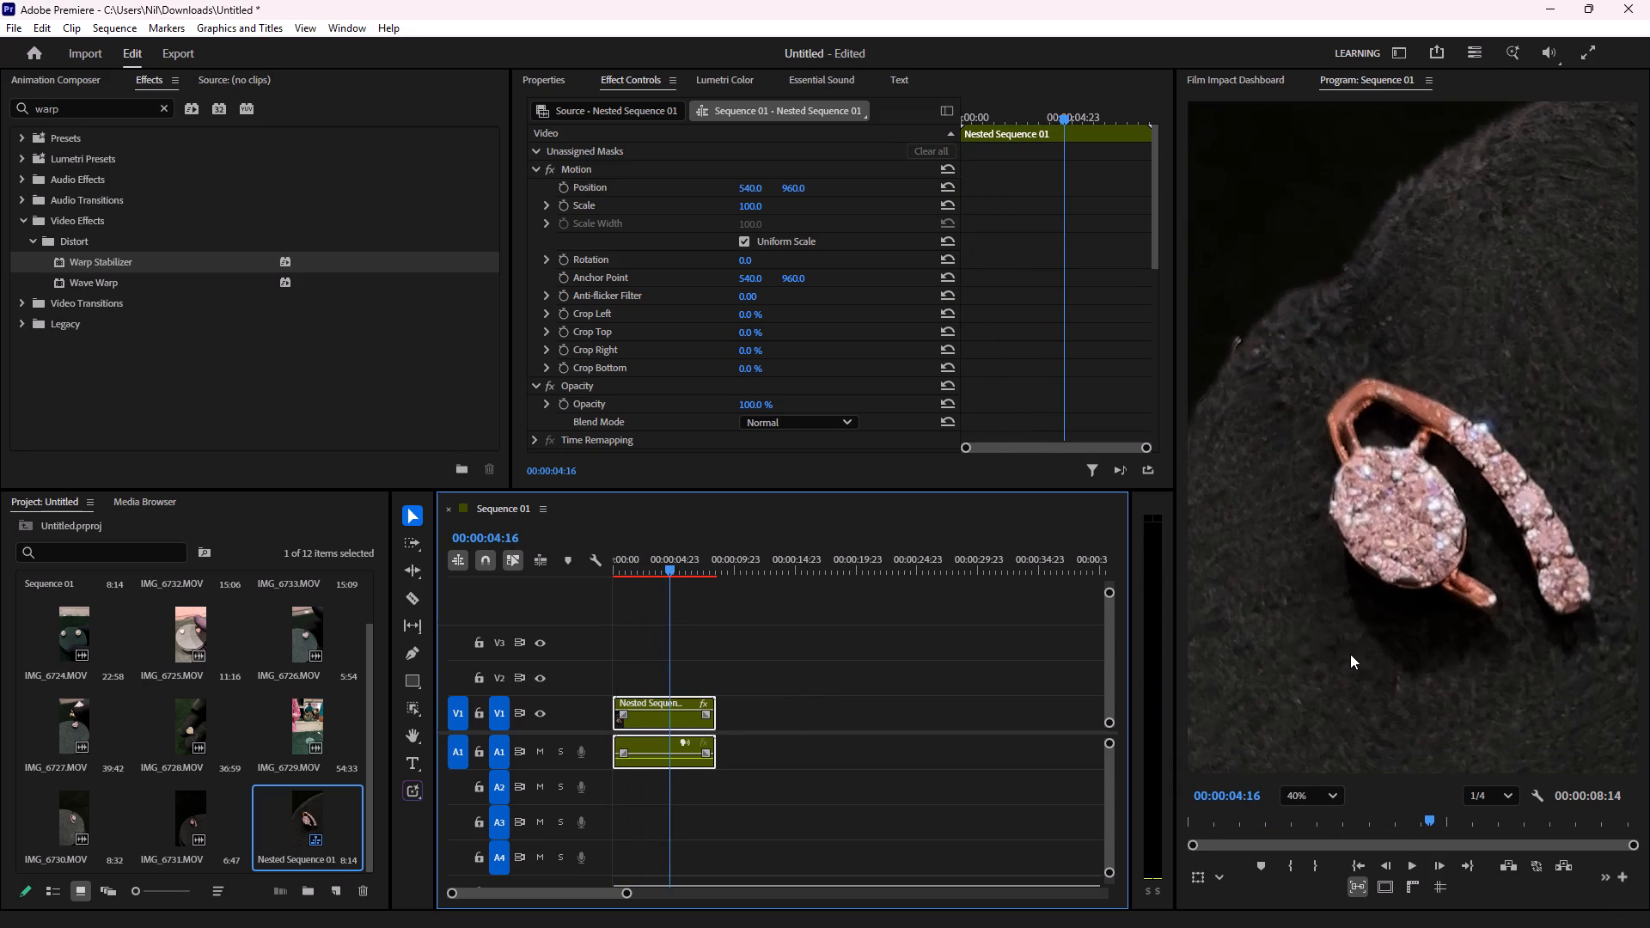
middle_click_drag(1361, 664, 1363, 606)
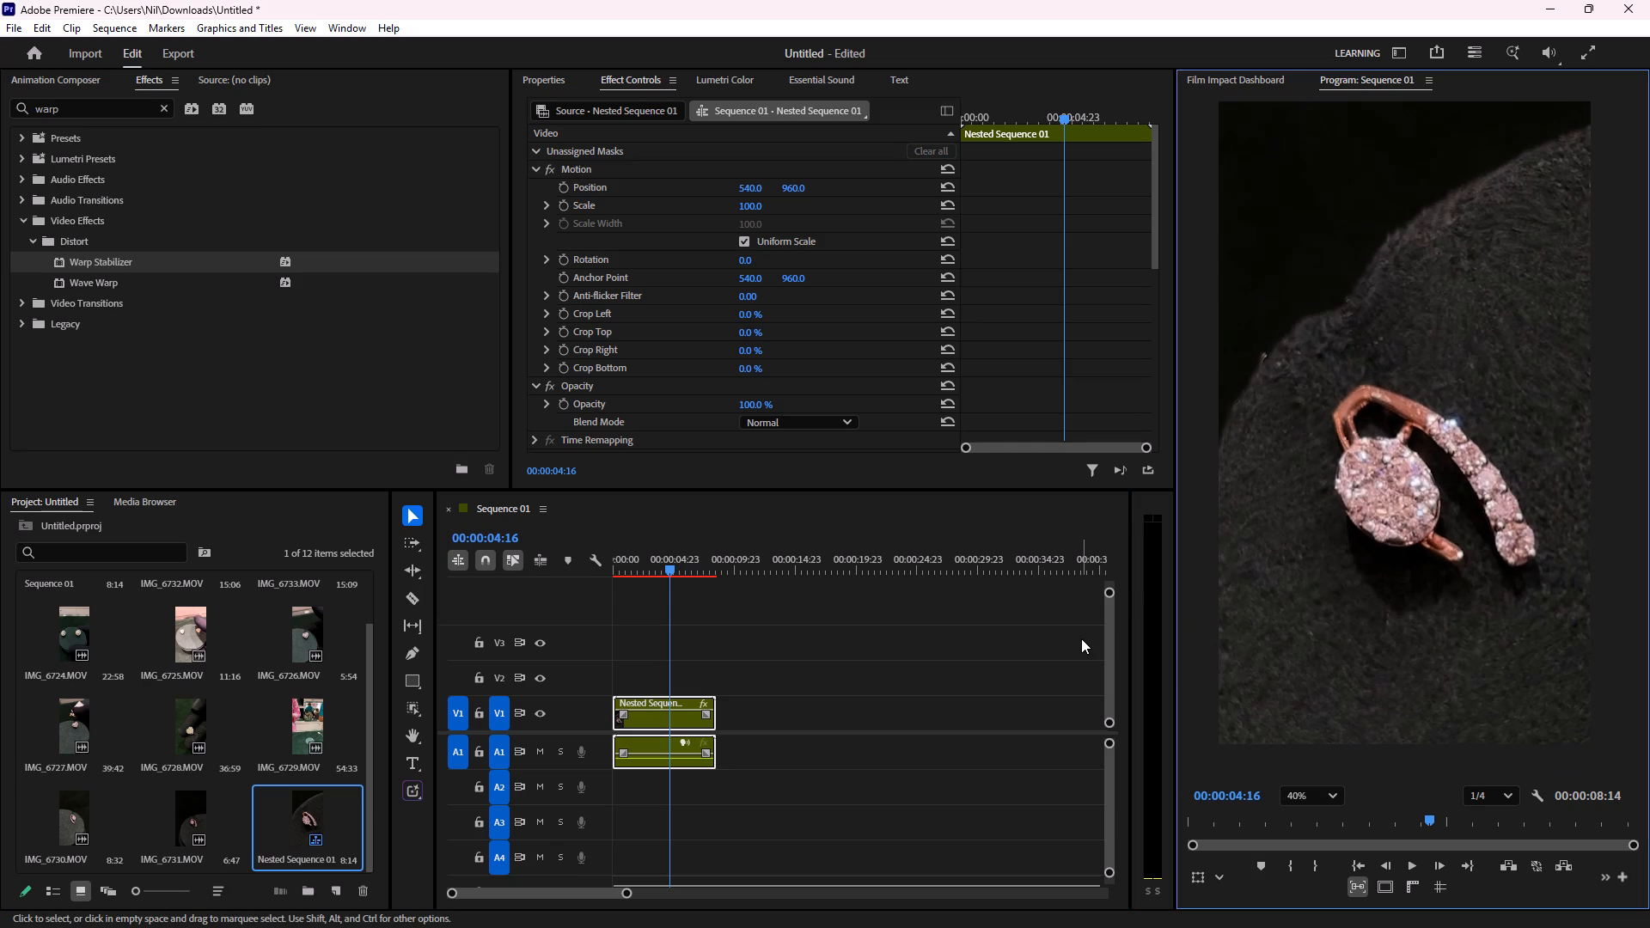
key("space")
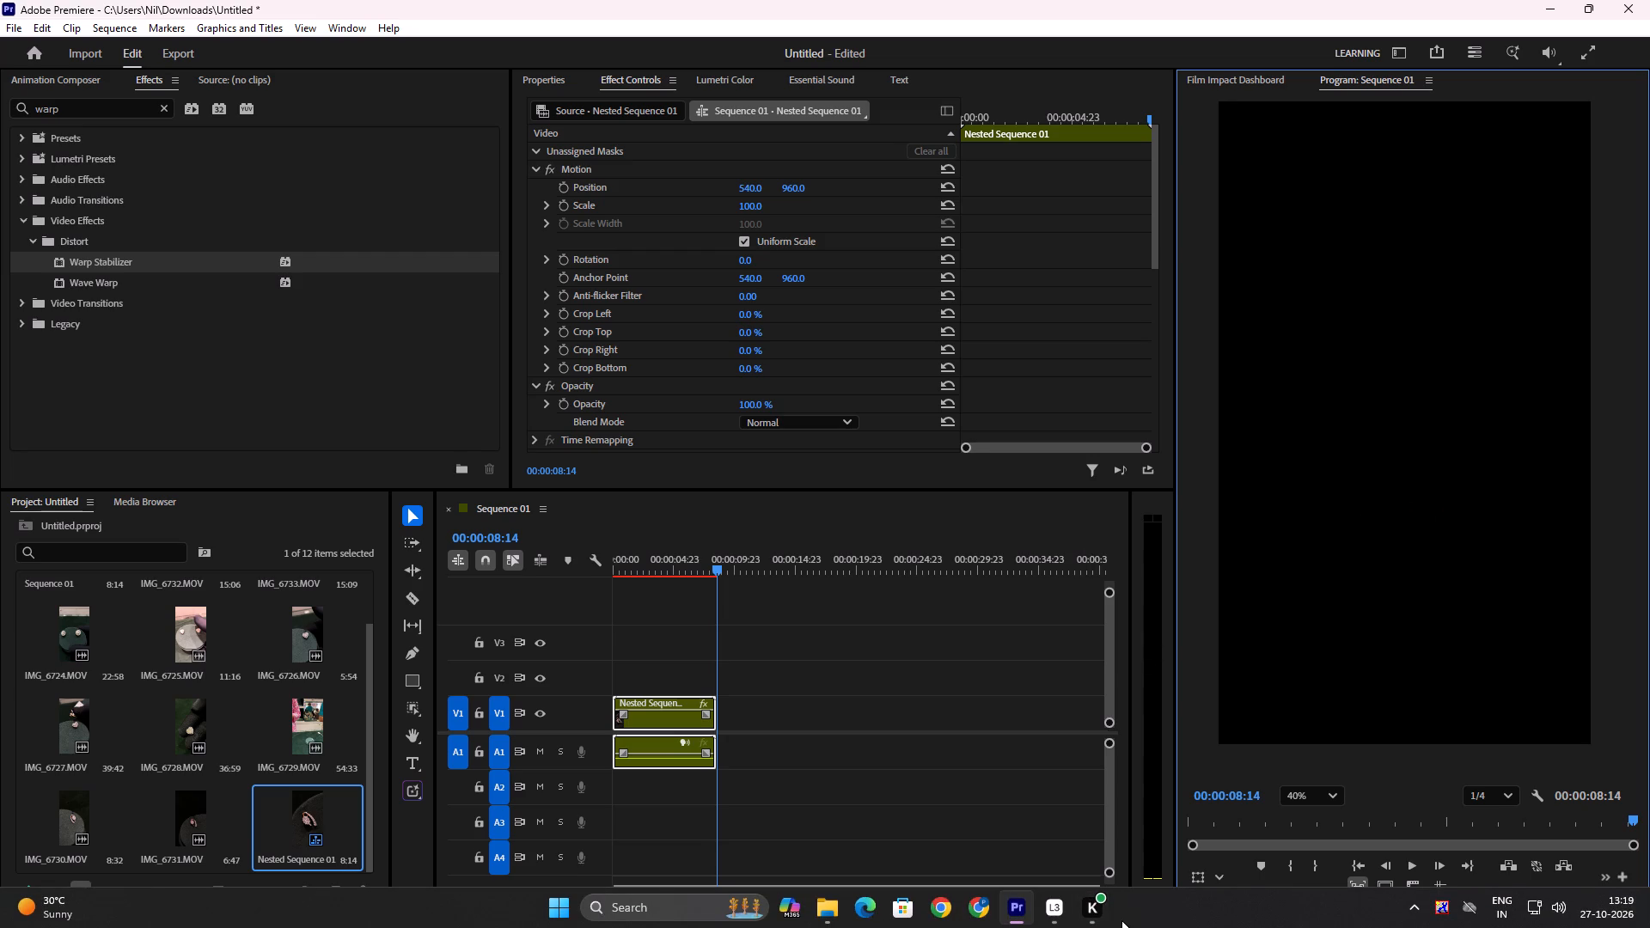
left_click(1011, 915)
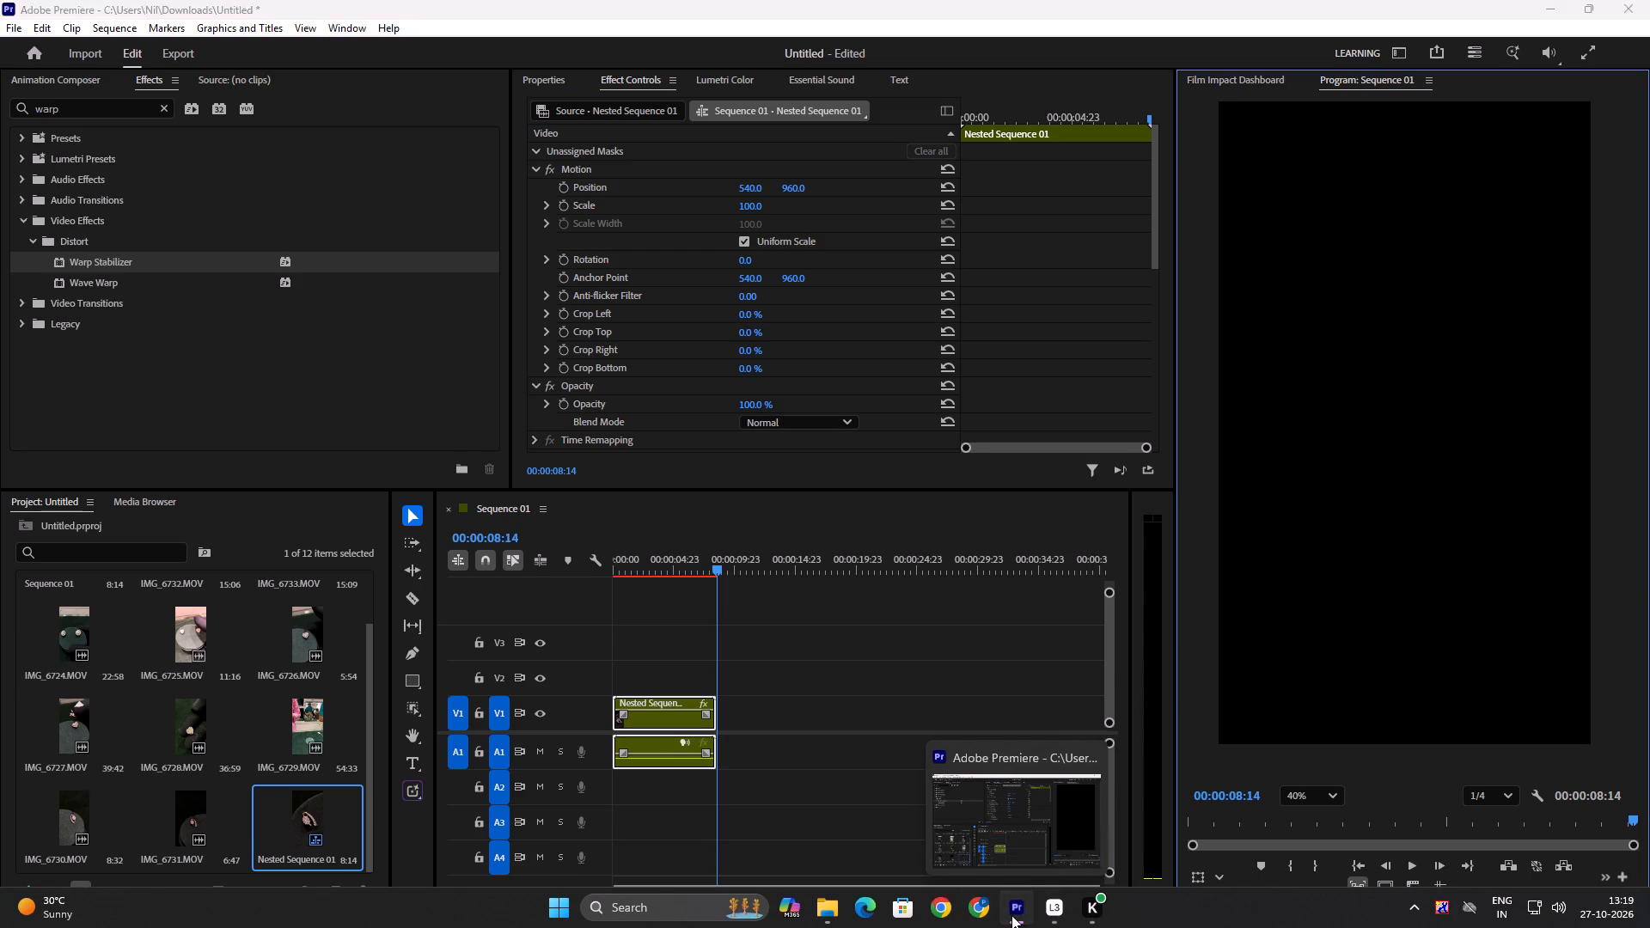
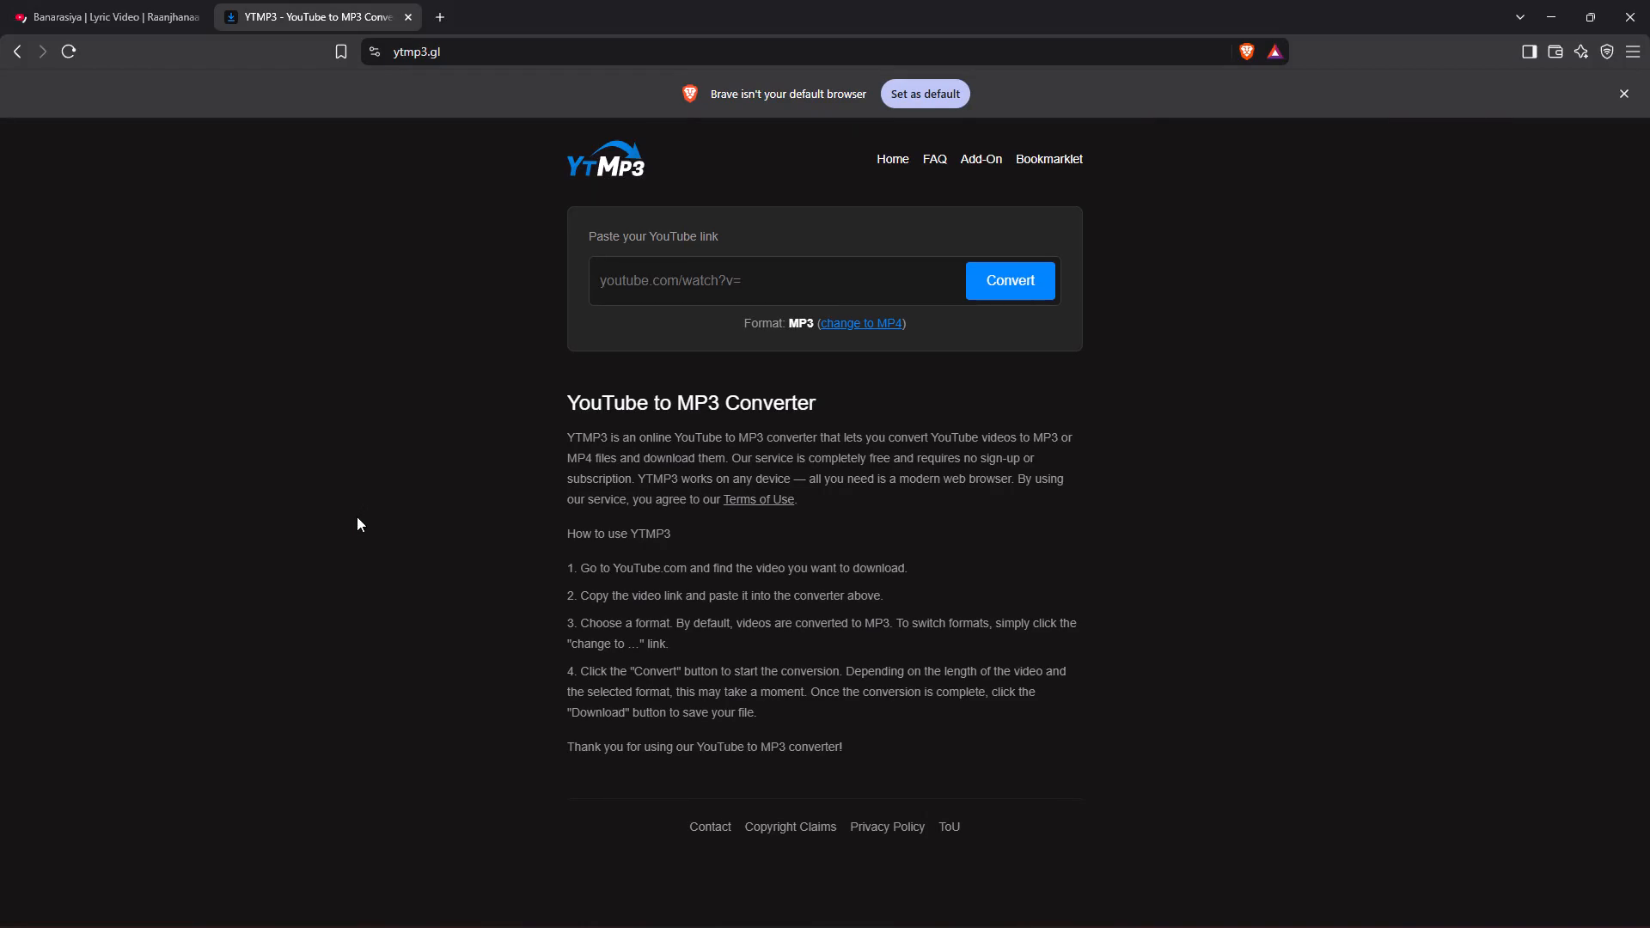
Switch to YouTube, pause the Banarasiya lyric video and search for "lover song".
left_click(149, 15)
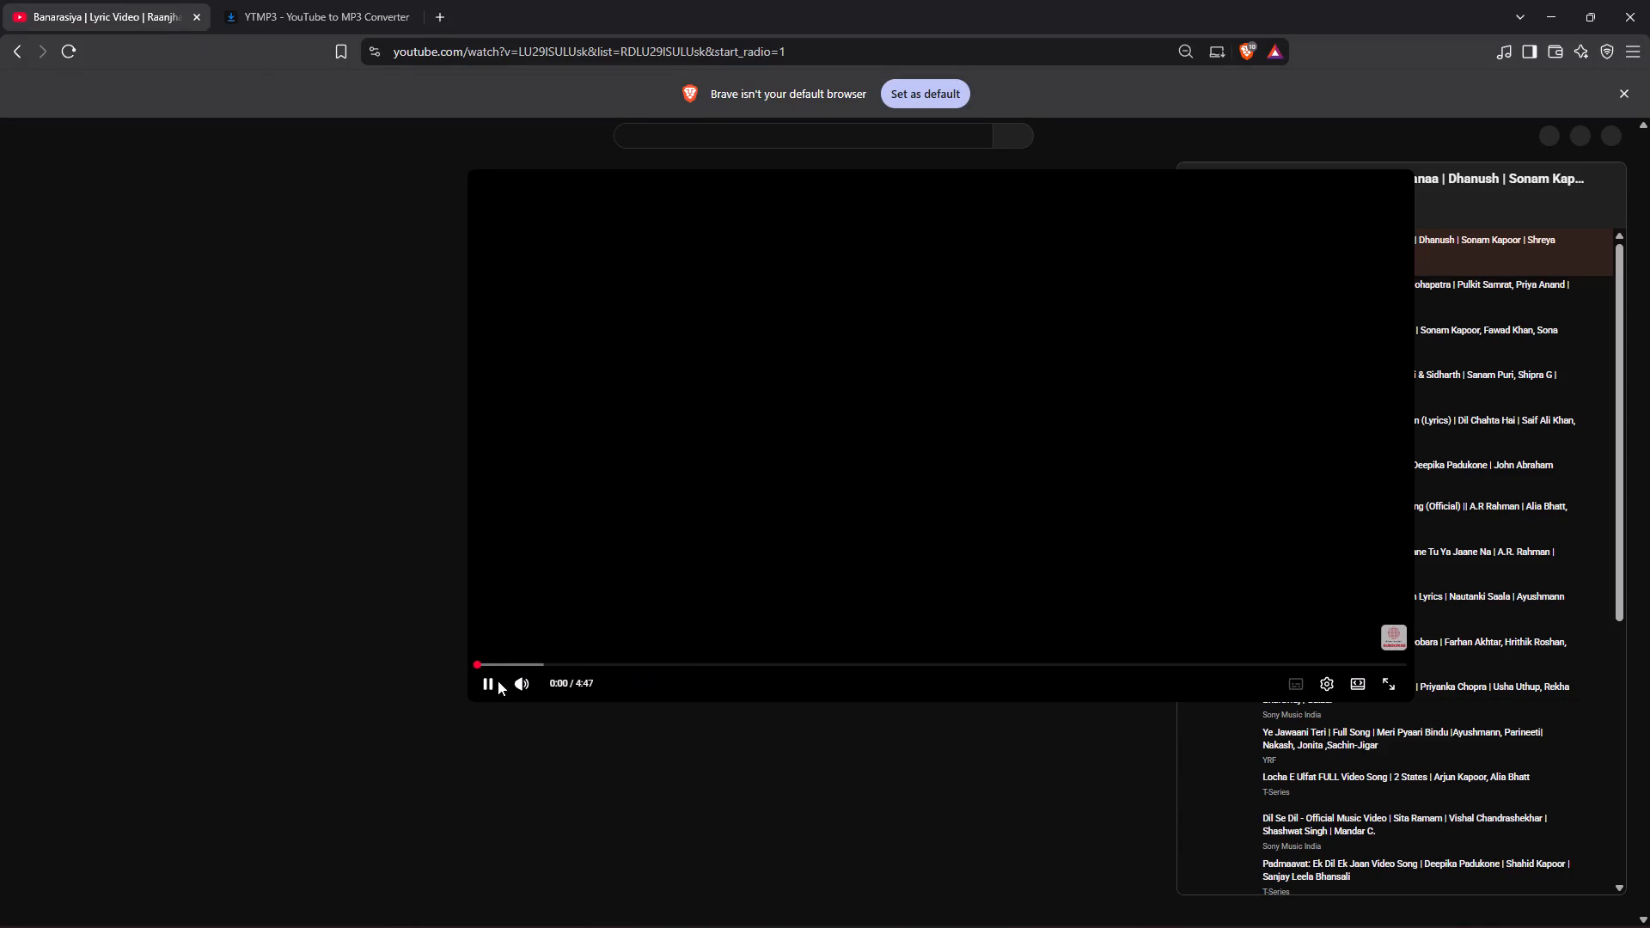
left_click(477, 586)
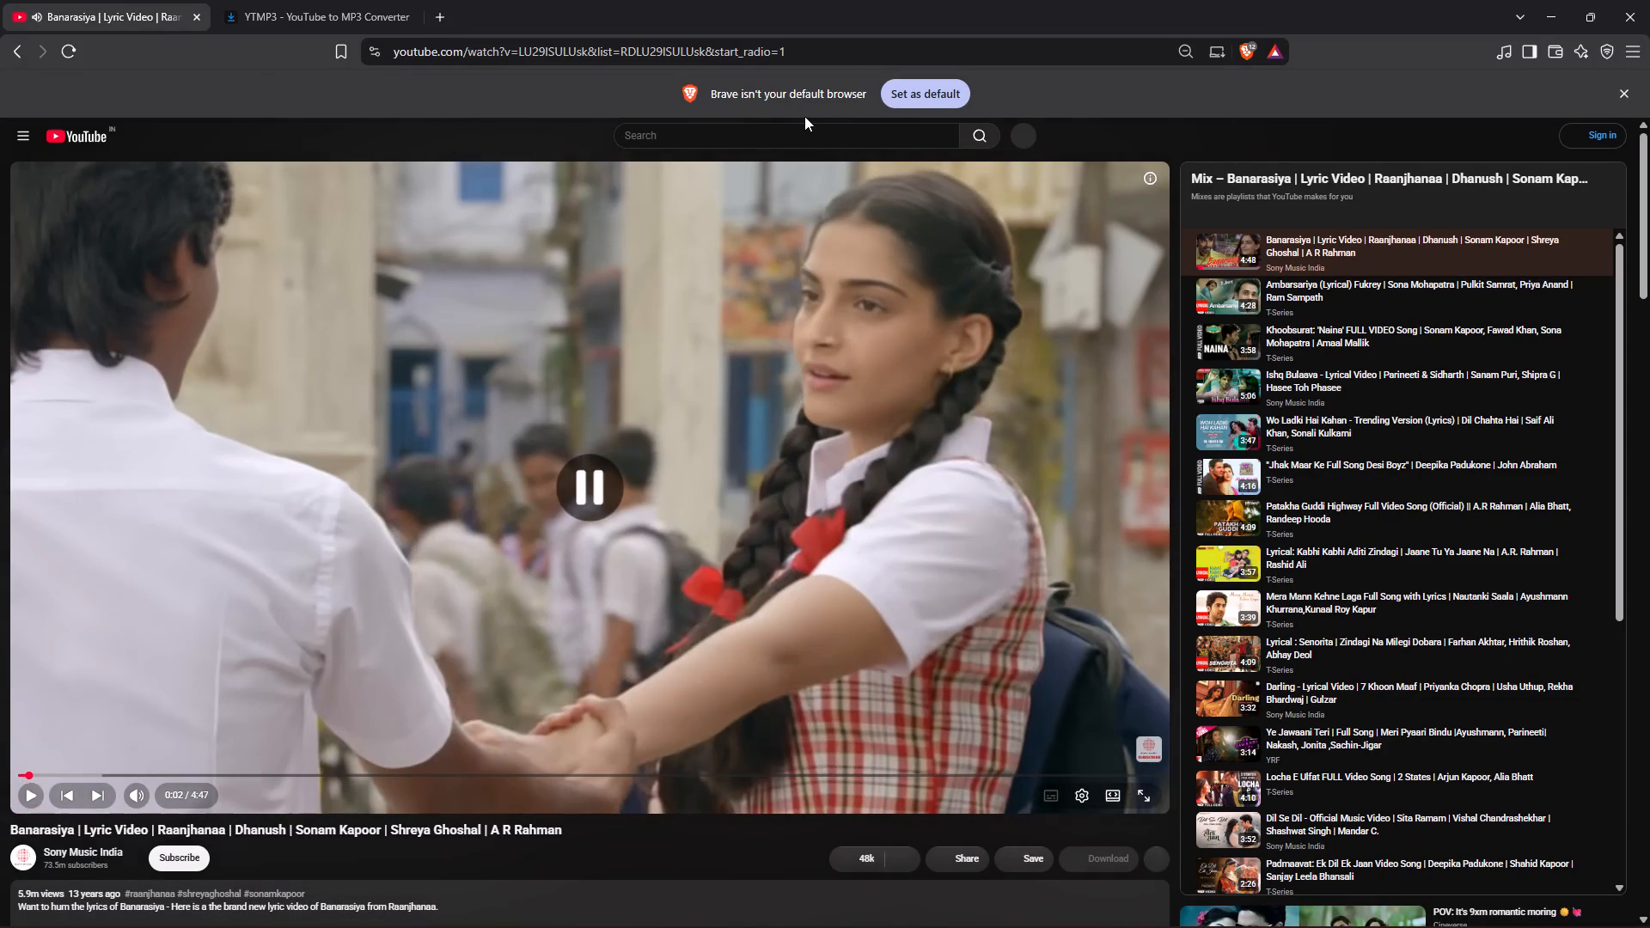
left_click(796, 135)
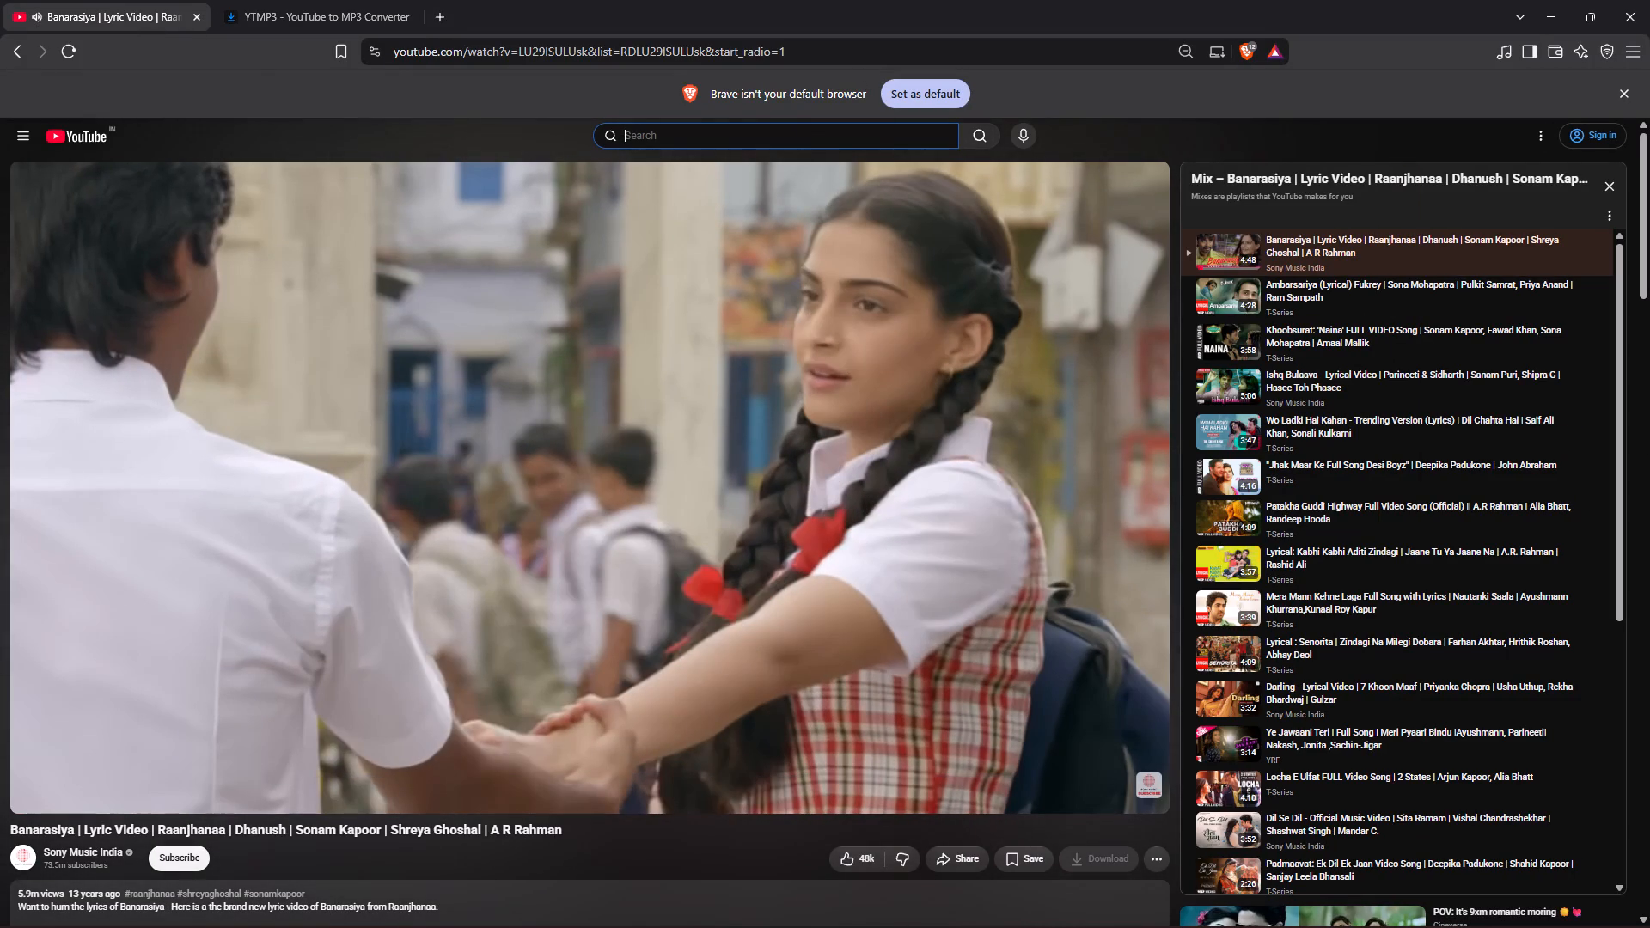
type("lover")
key("space")
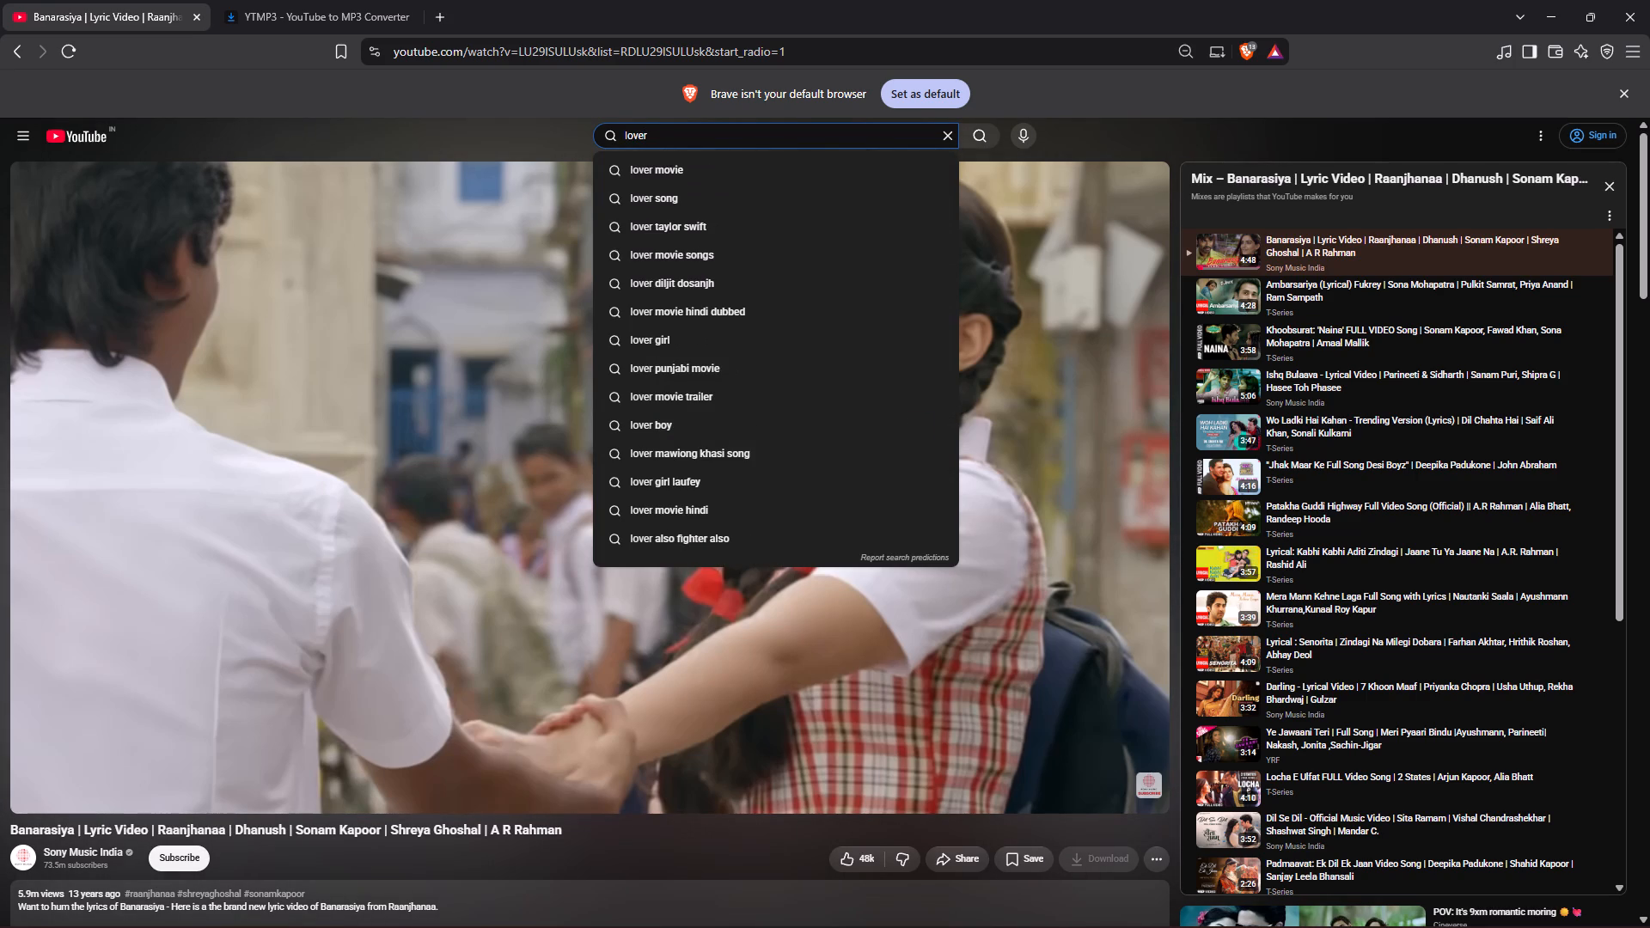
left_click(774, 192)
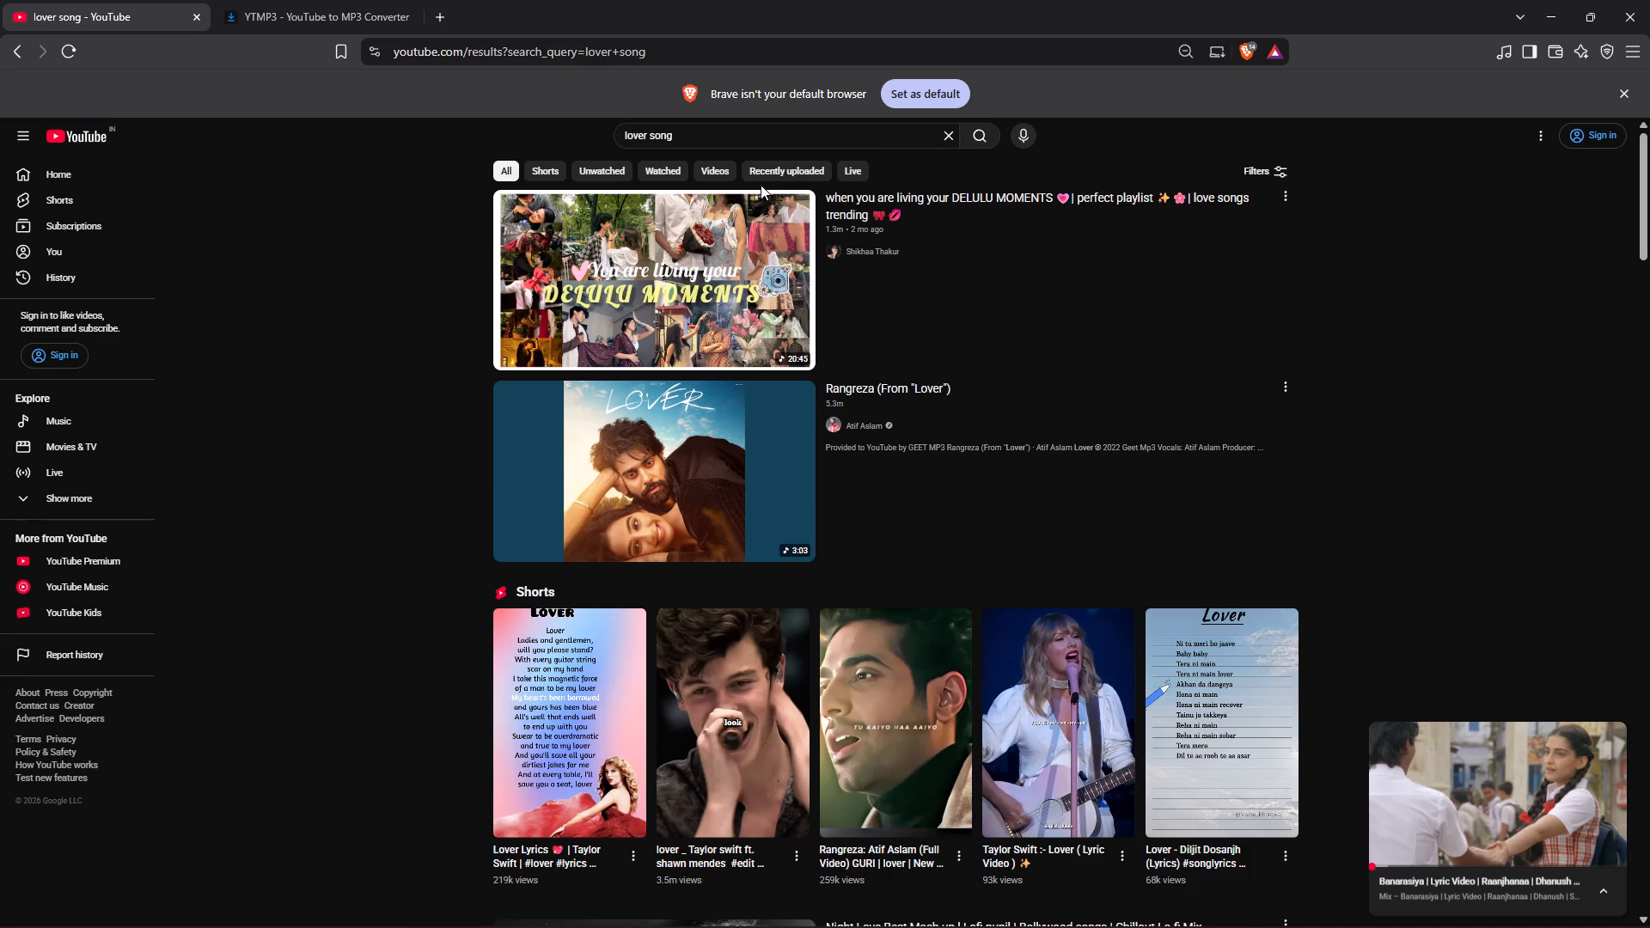
Browse the search results and play the Short "Look in my eyes. LOVER song" by Taylor Swift and Shawn Mendes.
scroll(775, 201, "down", 2)
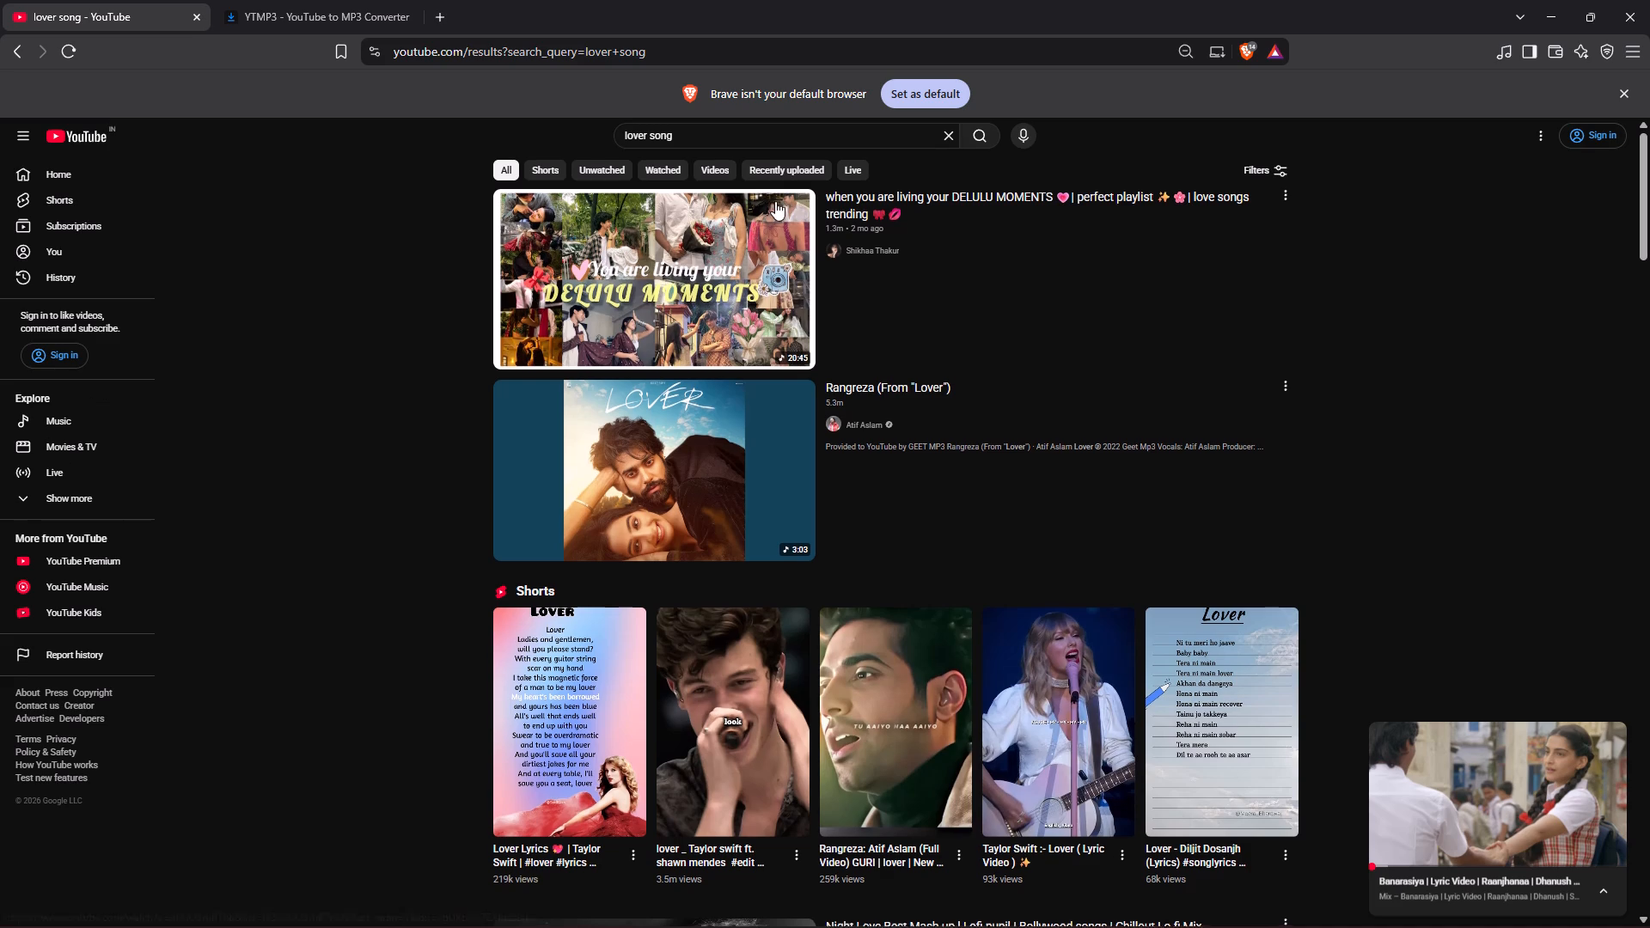
scroll(775, 201, "down", 2)
scroll(888, 327, "down", 4)
scroll(877, 437, "down", 4)
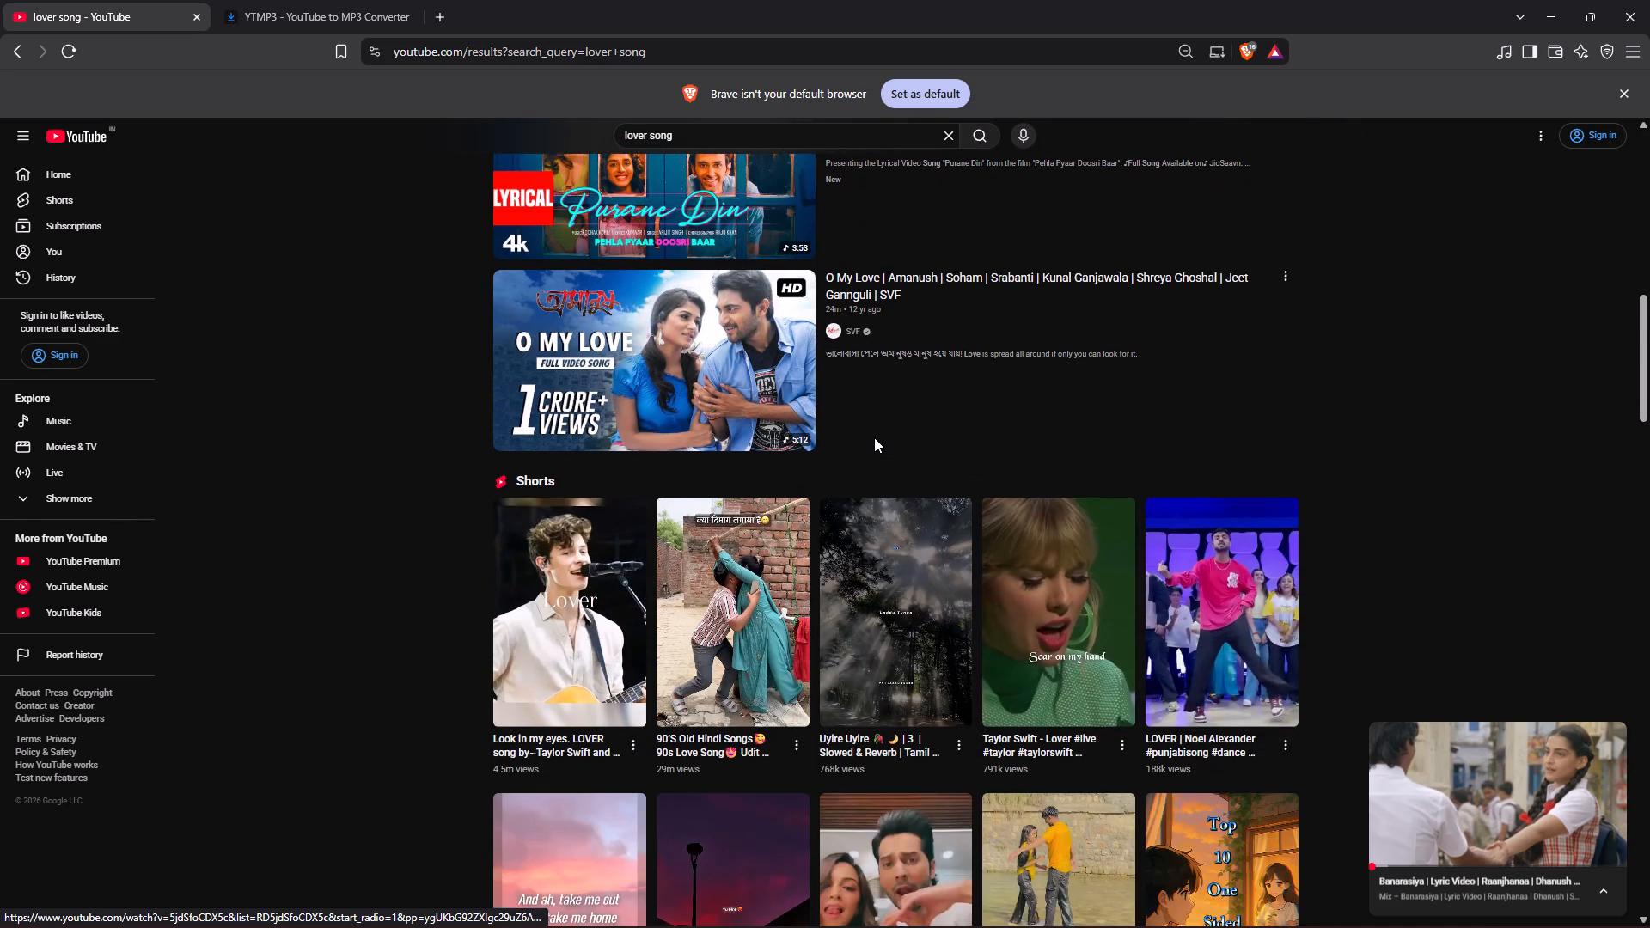
scroll(872, 438, "down", 3)
left_click(622, 395)
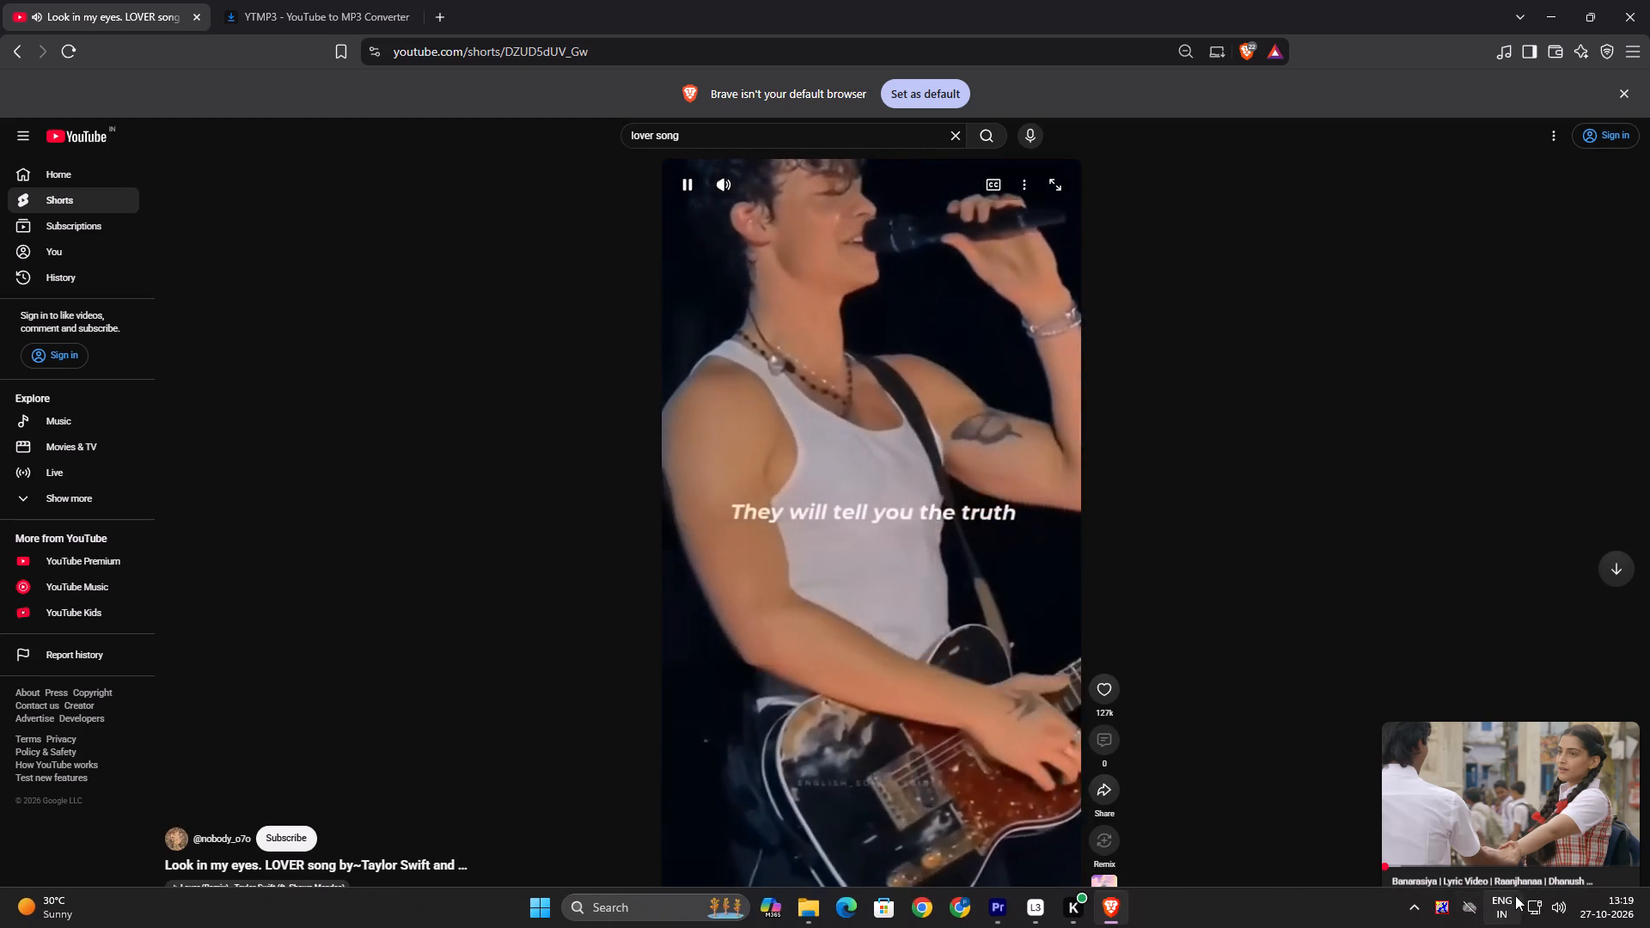
Lower the system volume to about 31.
left_click(1529, 901)
left_click_drag(1474, 803, 1470, 803)
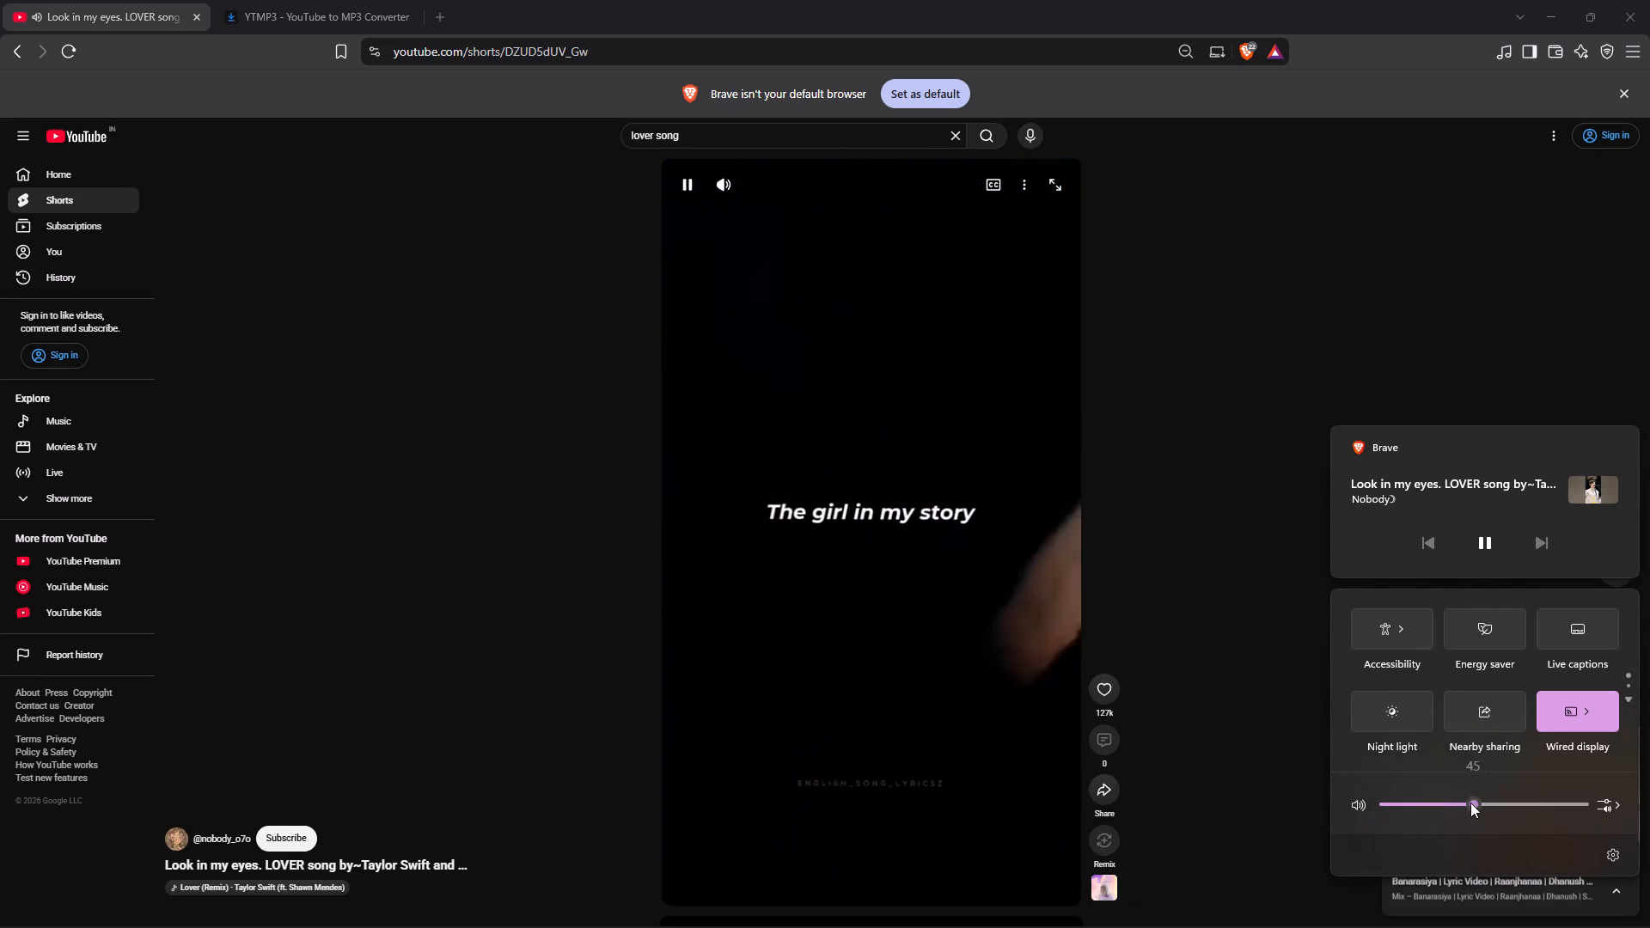
left_click_drag(1470, 803, 1443, 809)
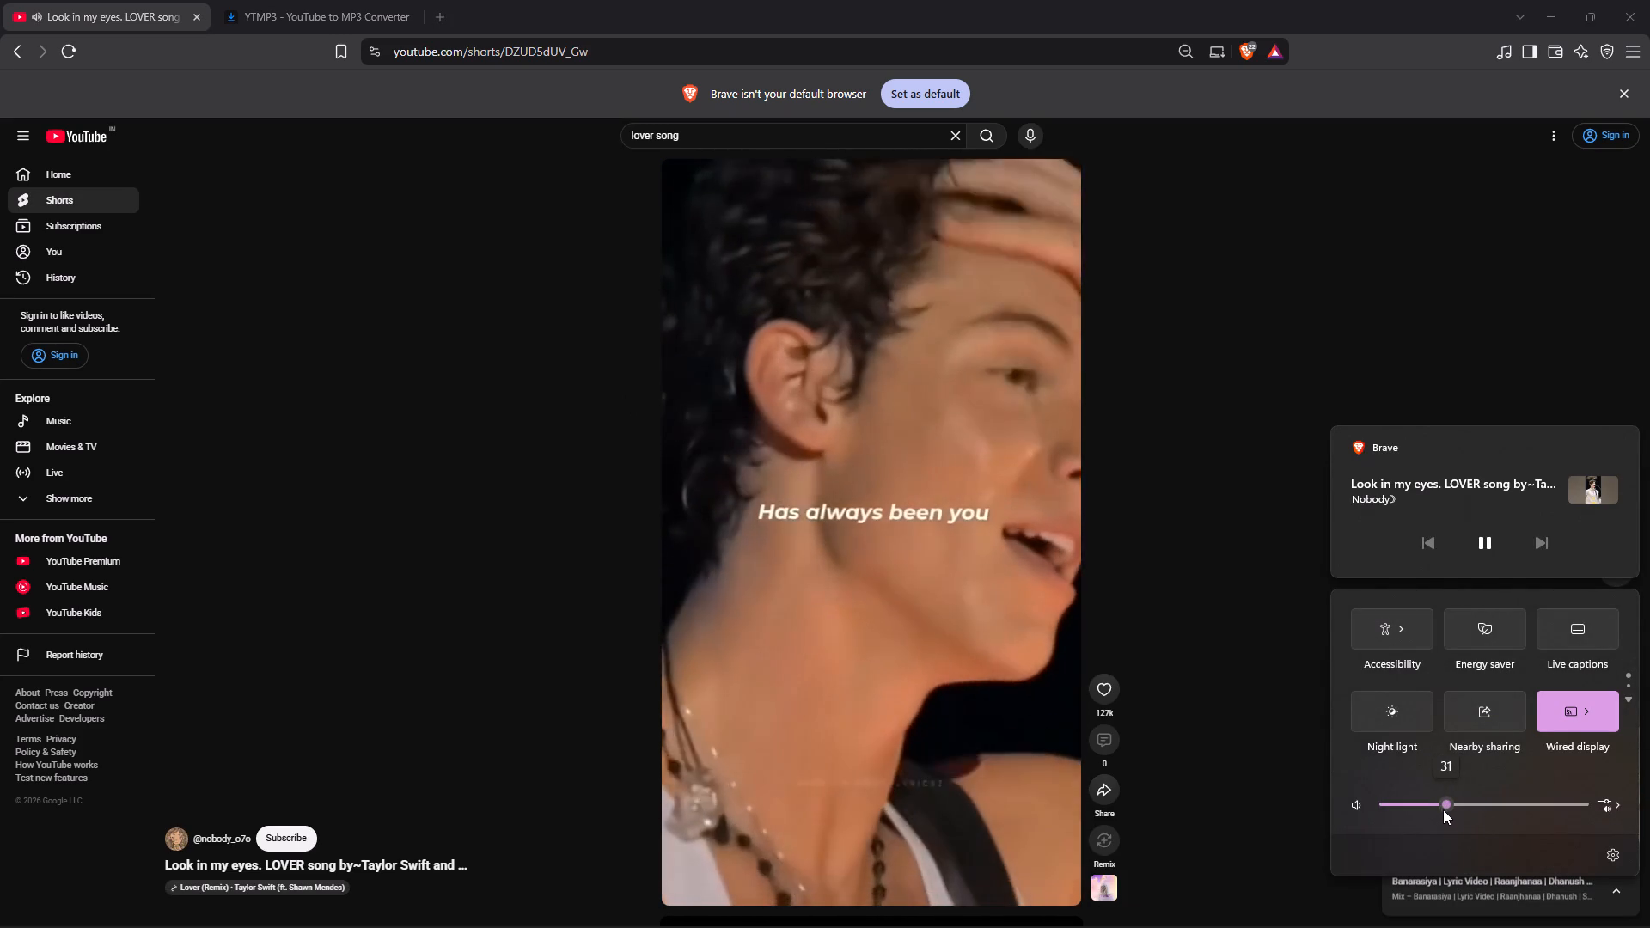
left_click_drag(1443, 809, 1442, 812)
left_click(1293, 758)
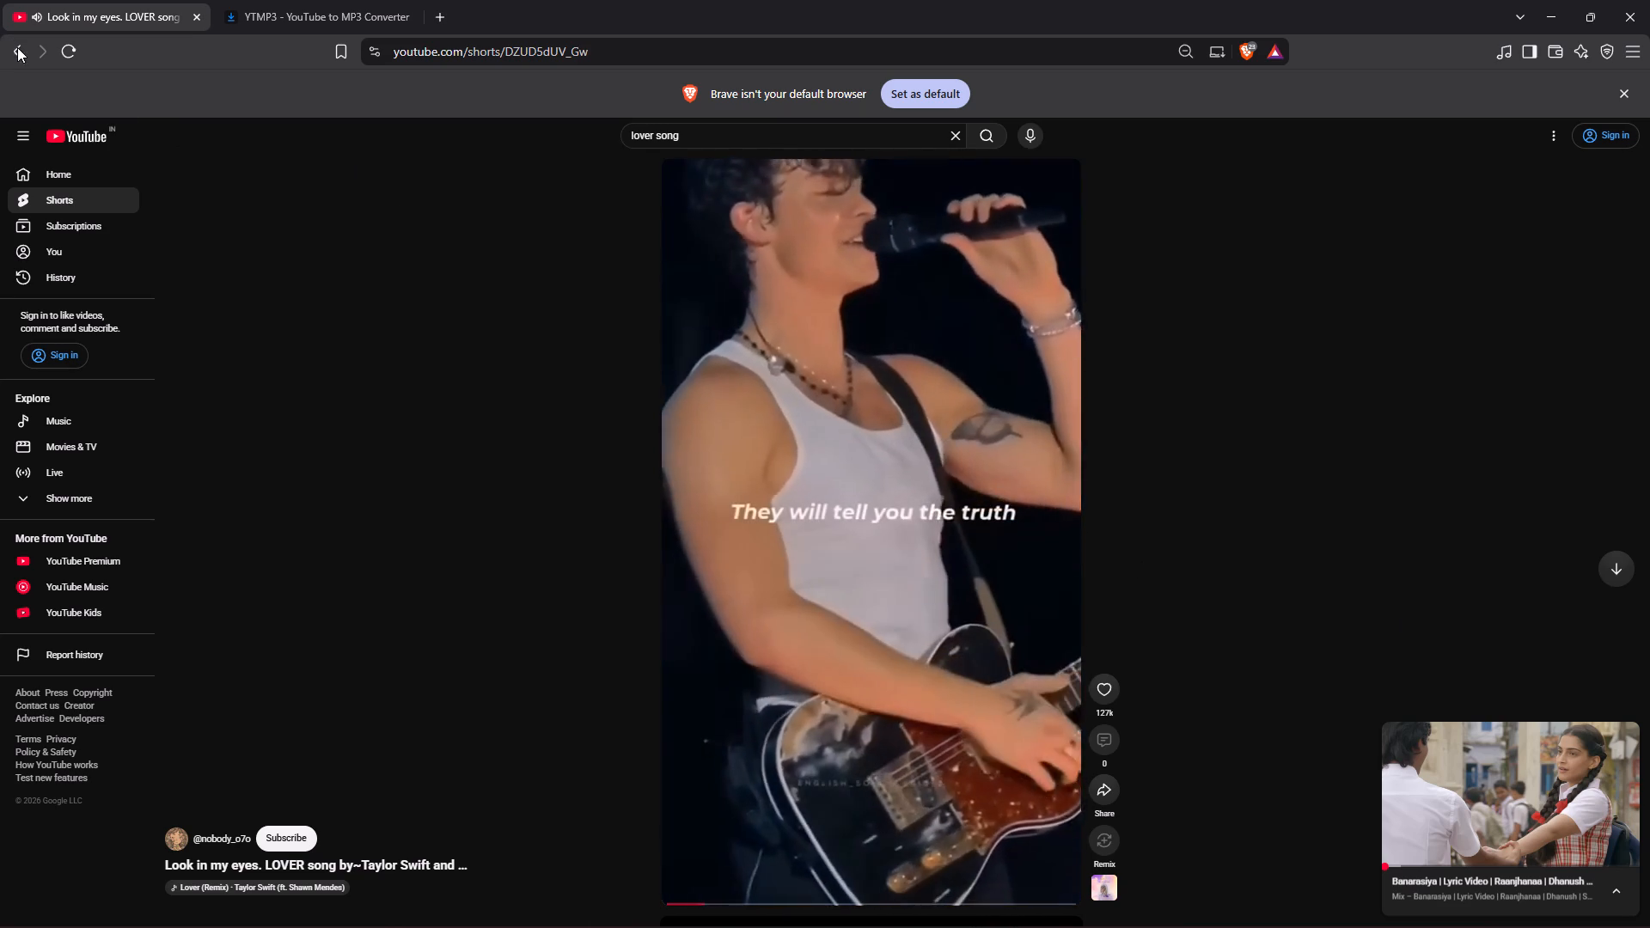
Return to the "lover song" results and look through them for a suitable version of the track.
left_click(21, 52)
scroll(795, 539, "down", 6)
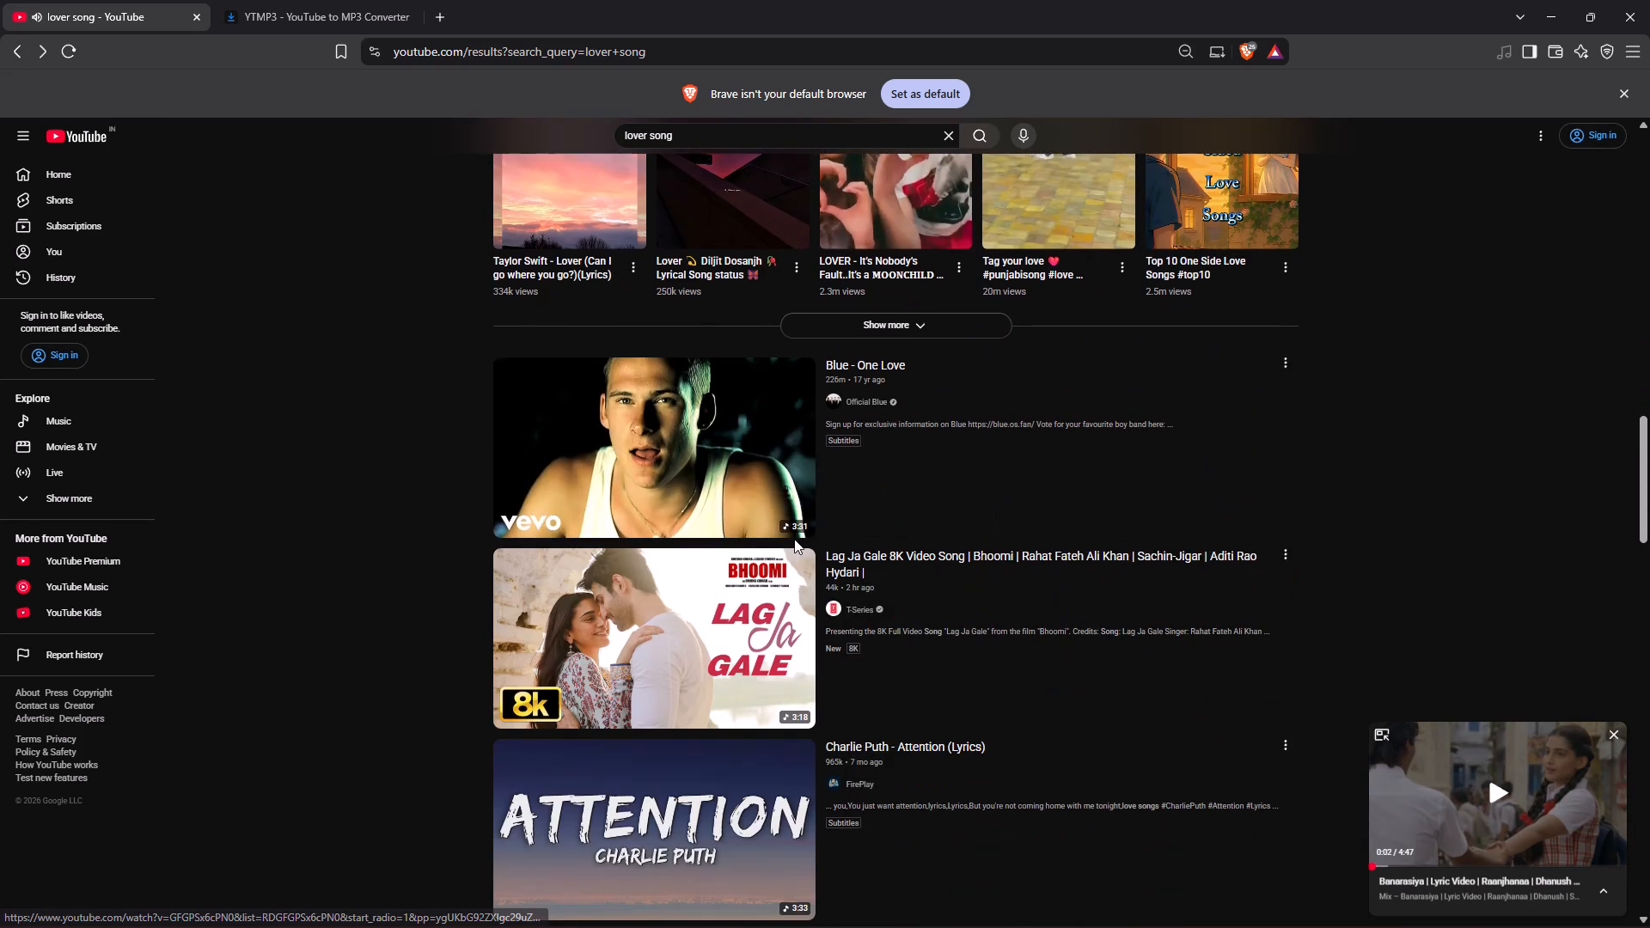
scroll(755, 632, "down", 5)
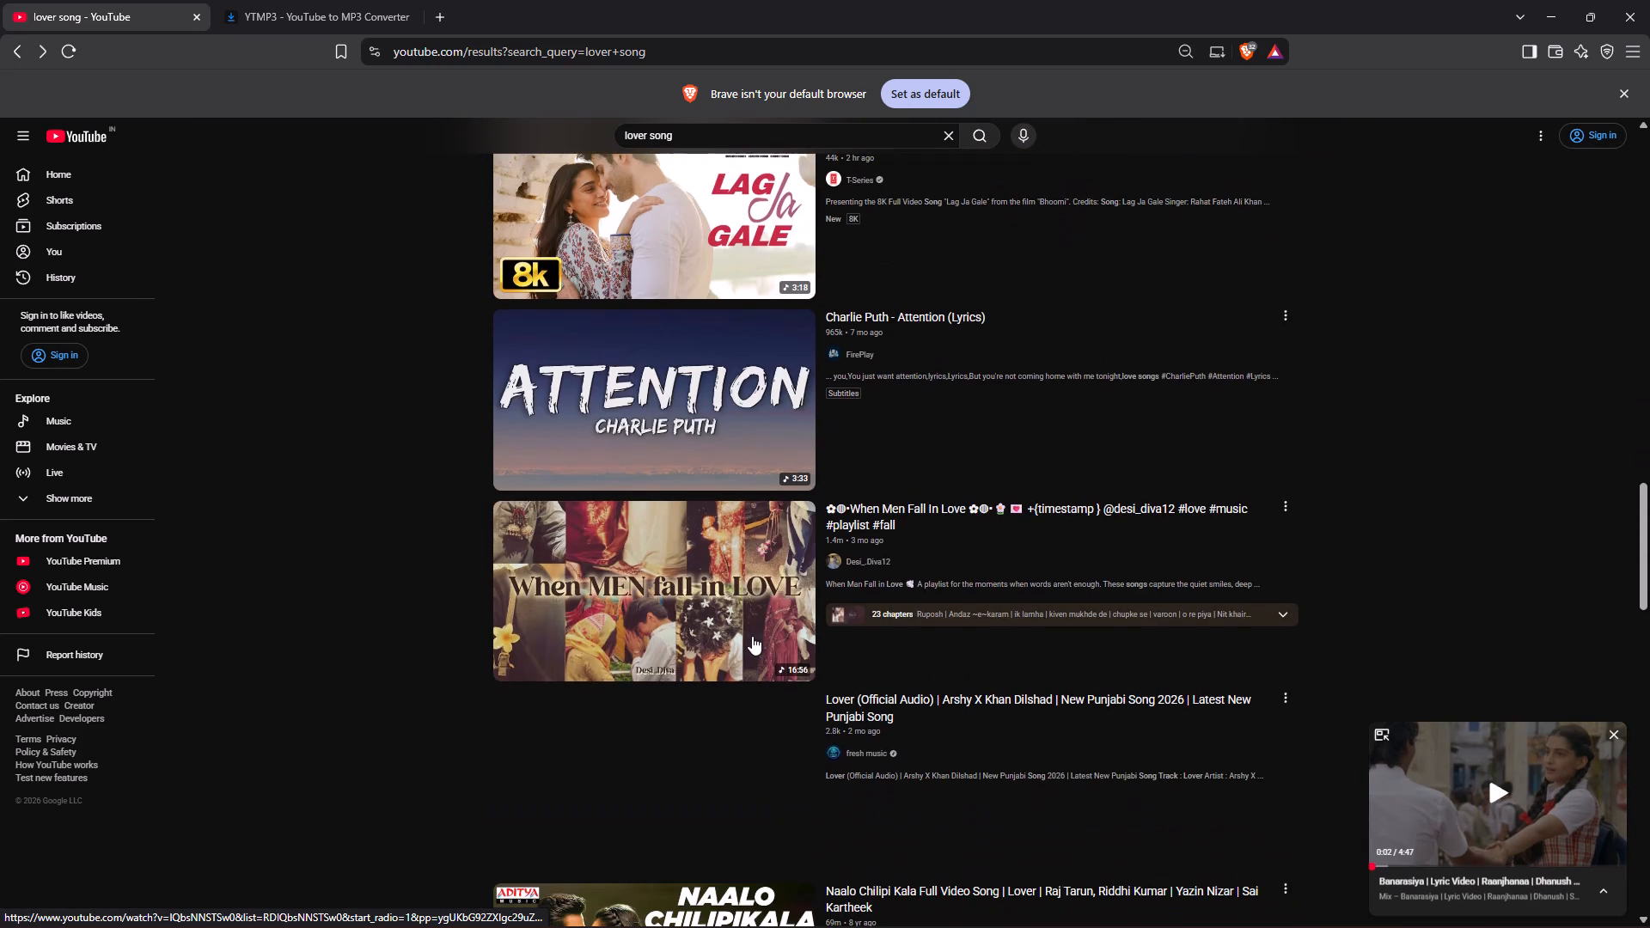
scroll(751, 636, "up", 19)
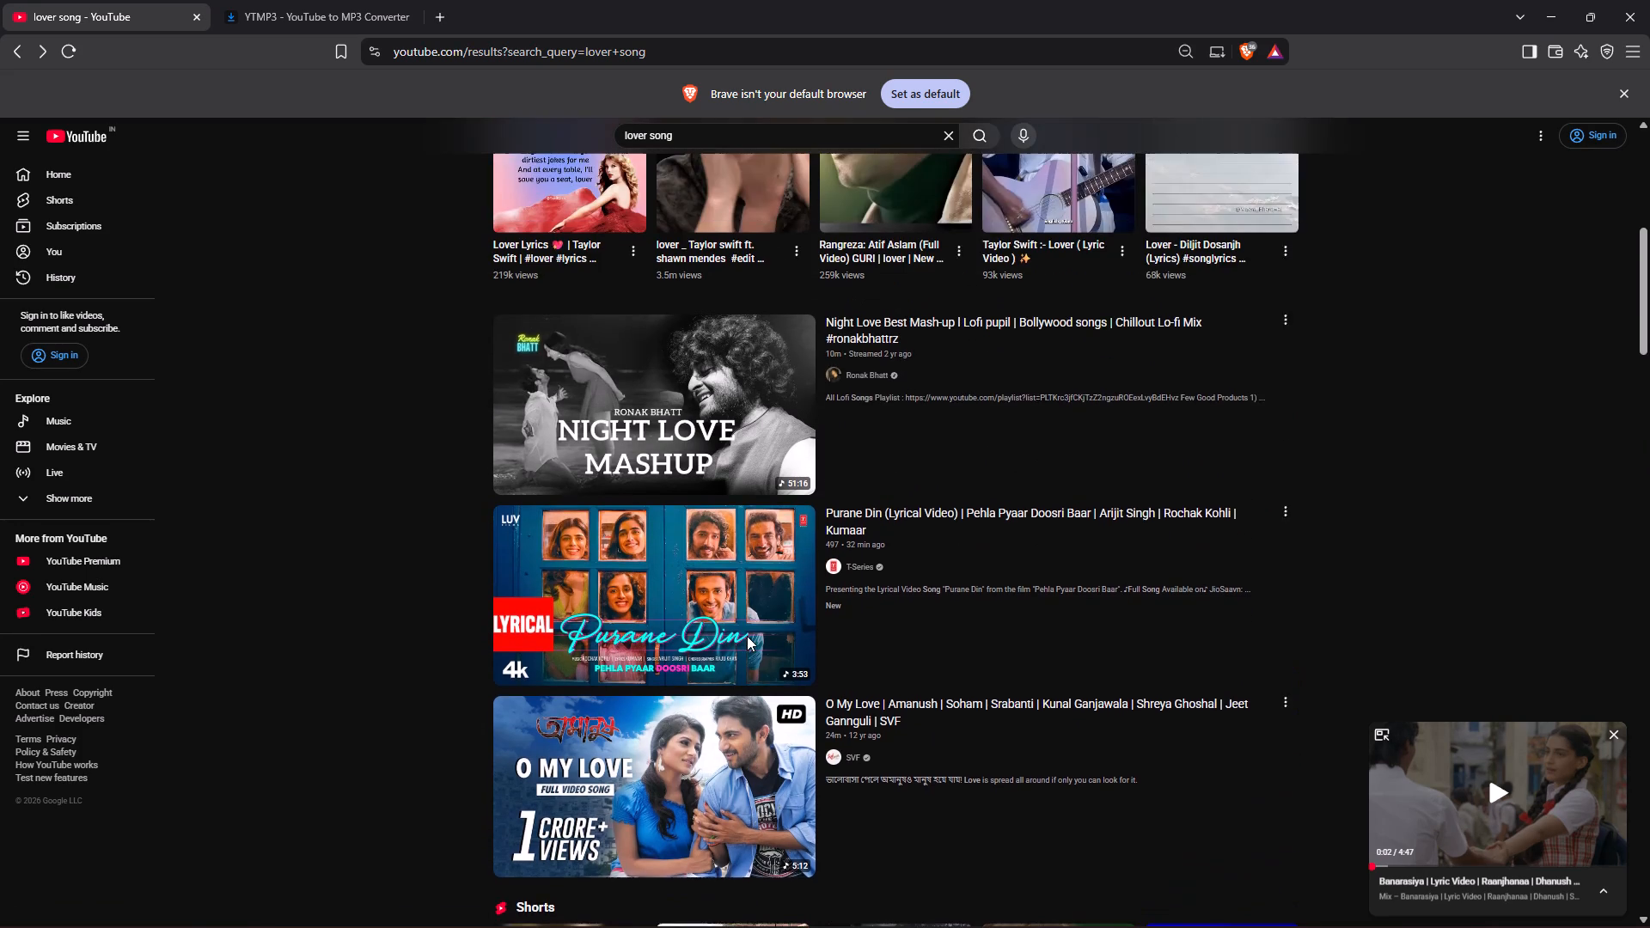
scroll(747, 636, "up", 11)
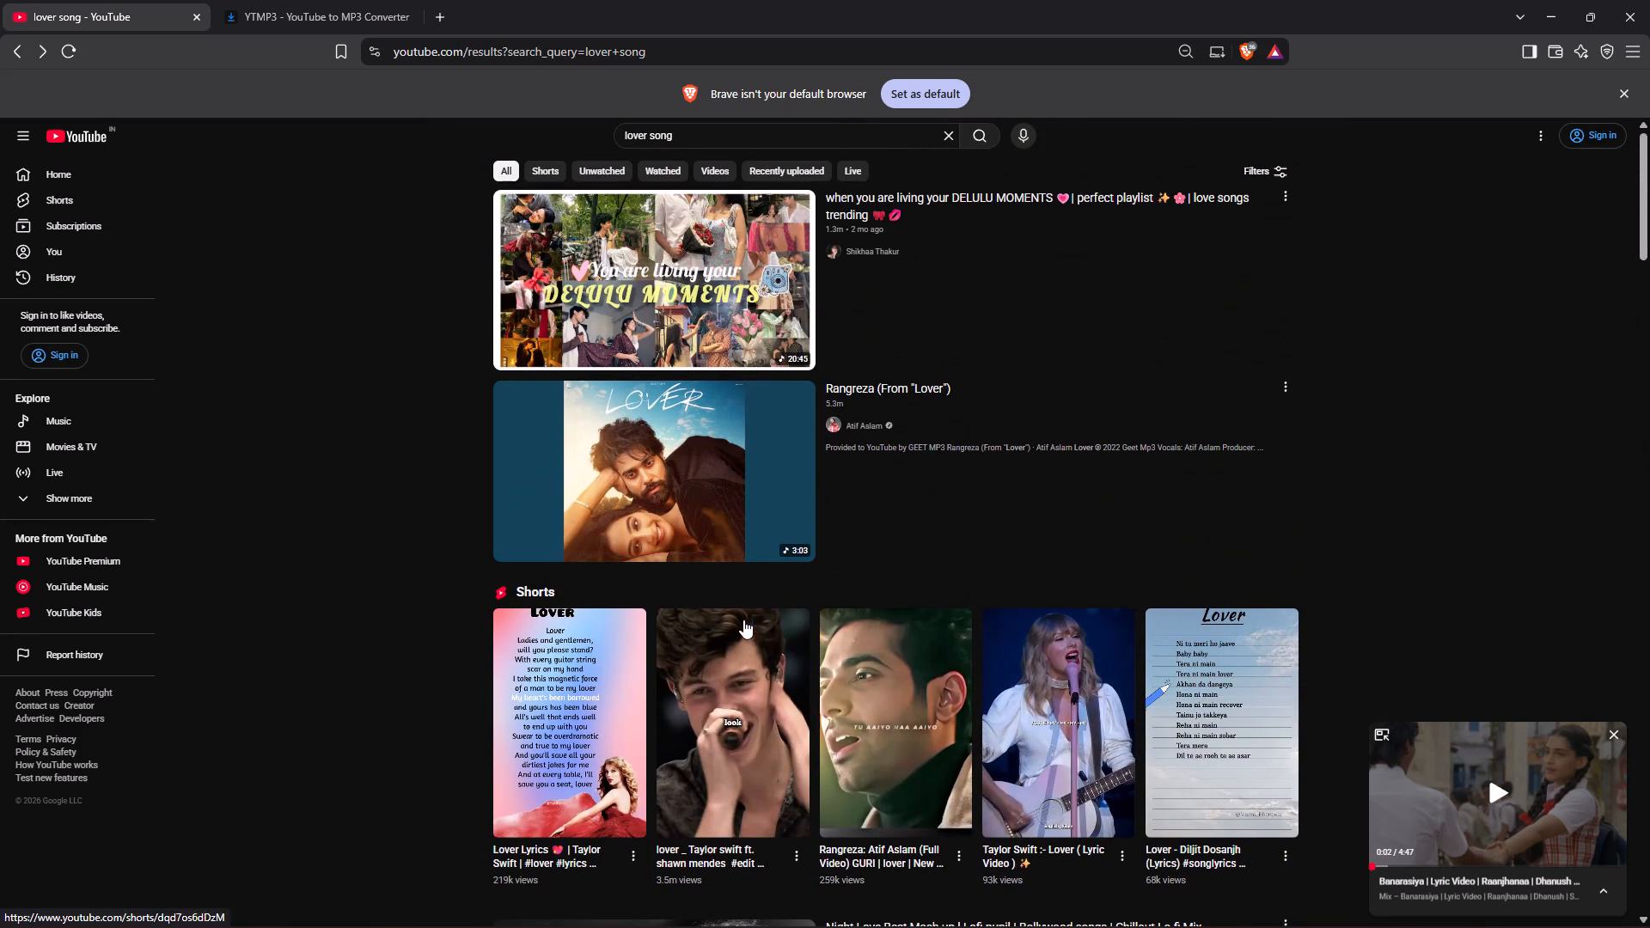
Change the YouTube search to "lover taylor swift shawn mendes".
left_click(717, 142)
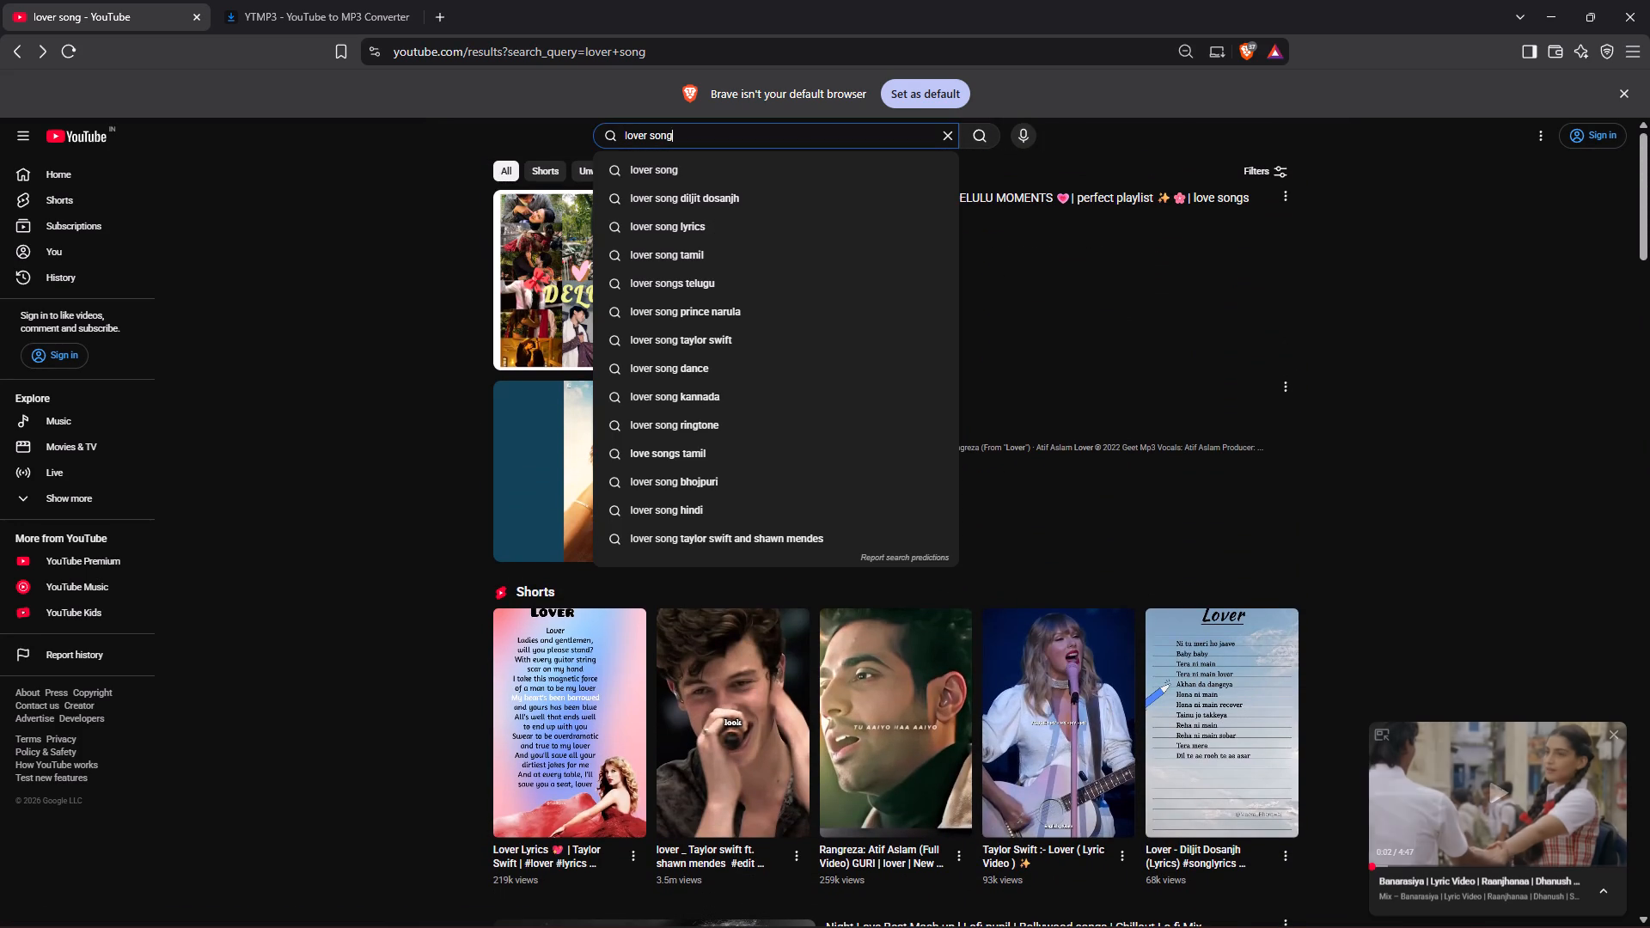
key("BackSpace")
key("BackSpace")
key("BackSpace")
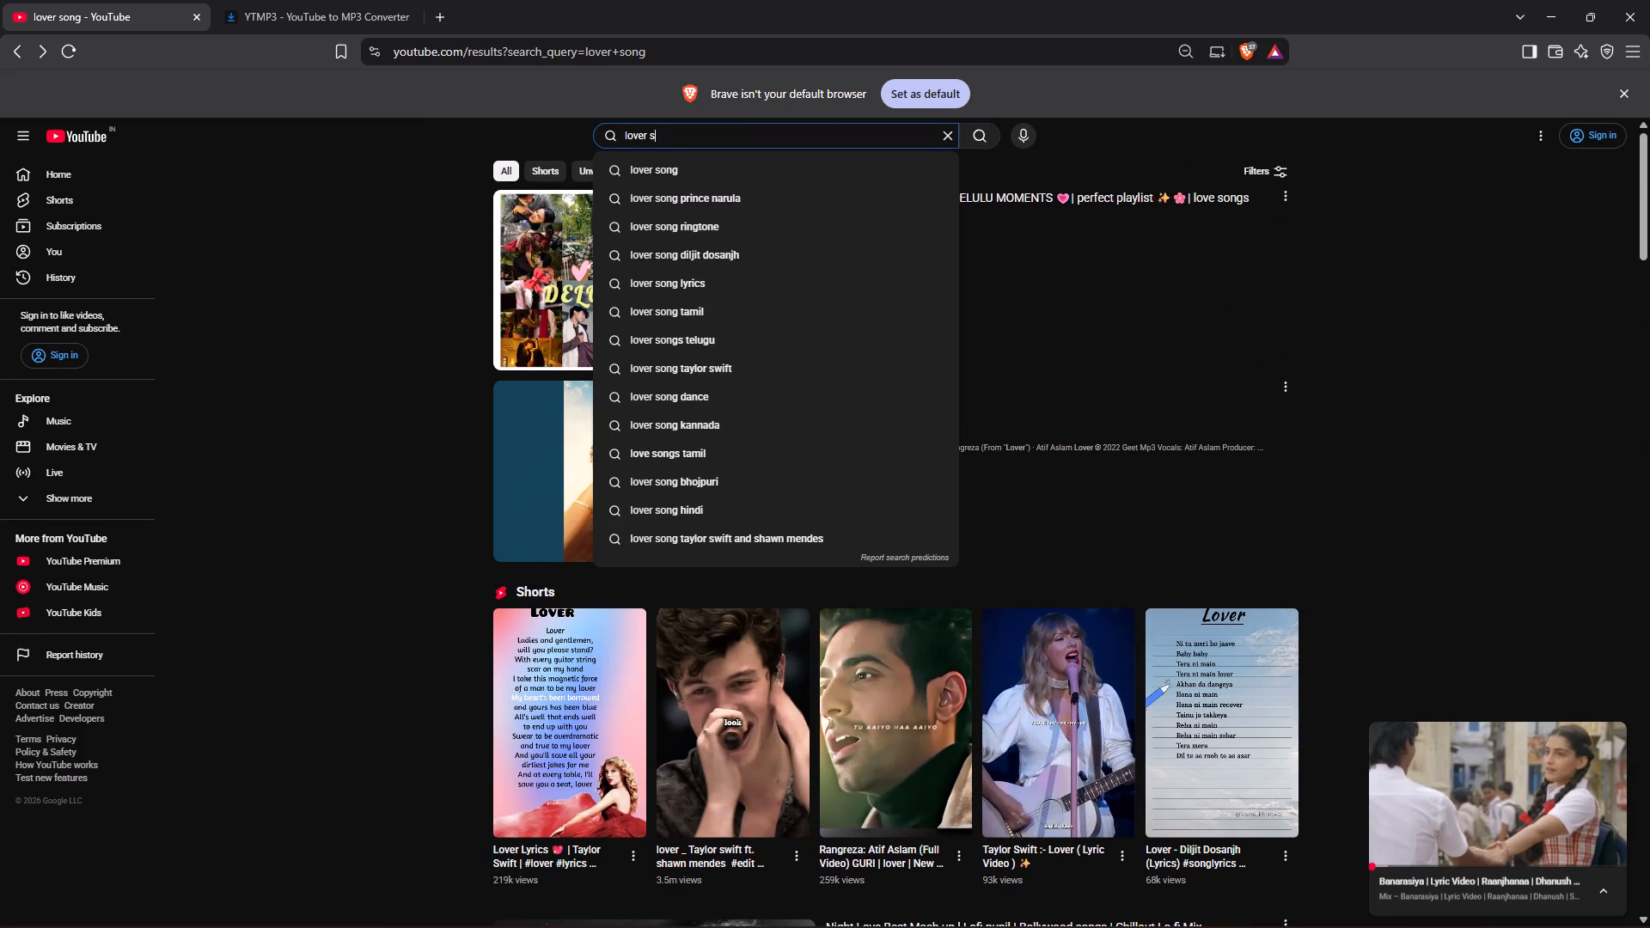
key("BackSpace")
type("ta")
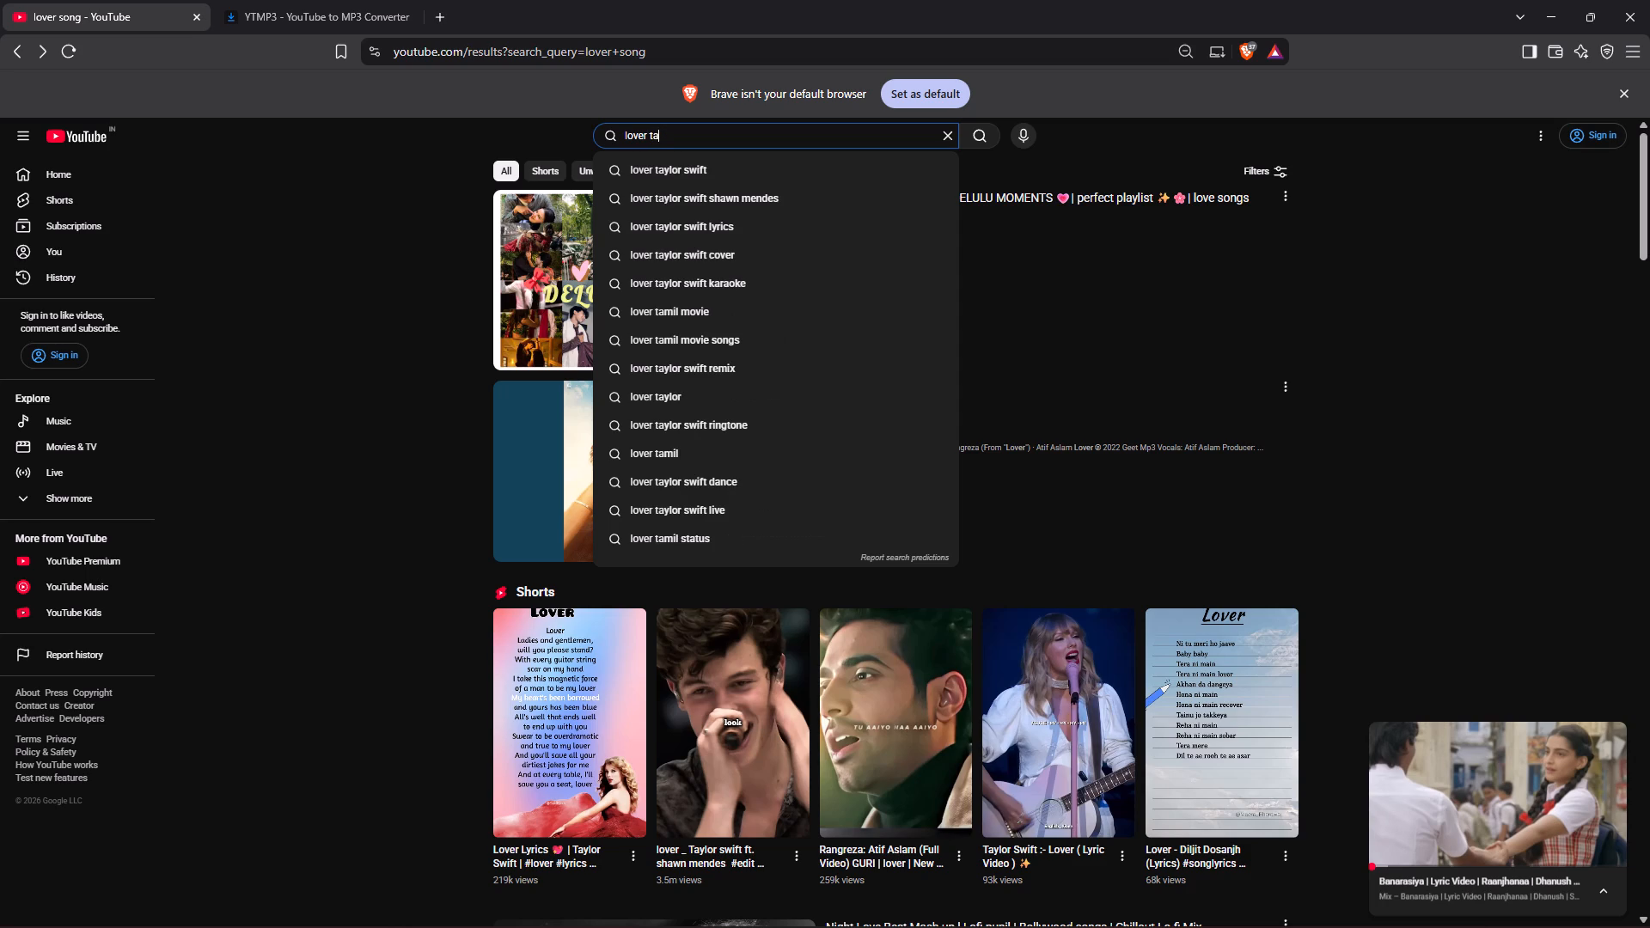
left_click(782, 195)
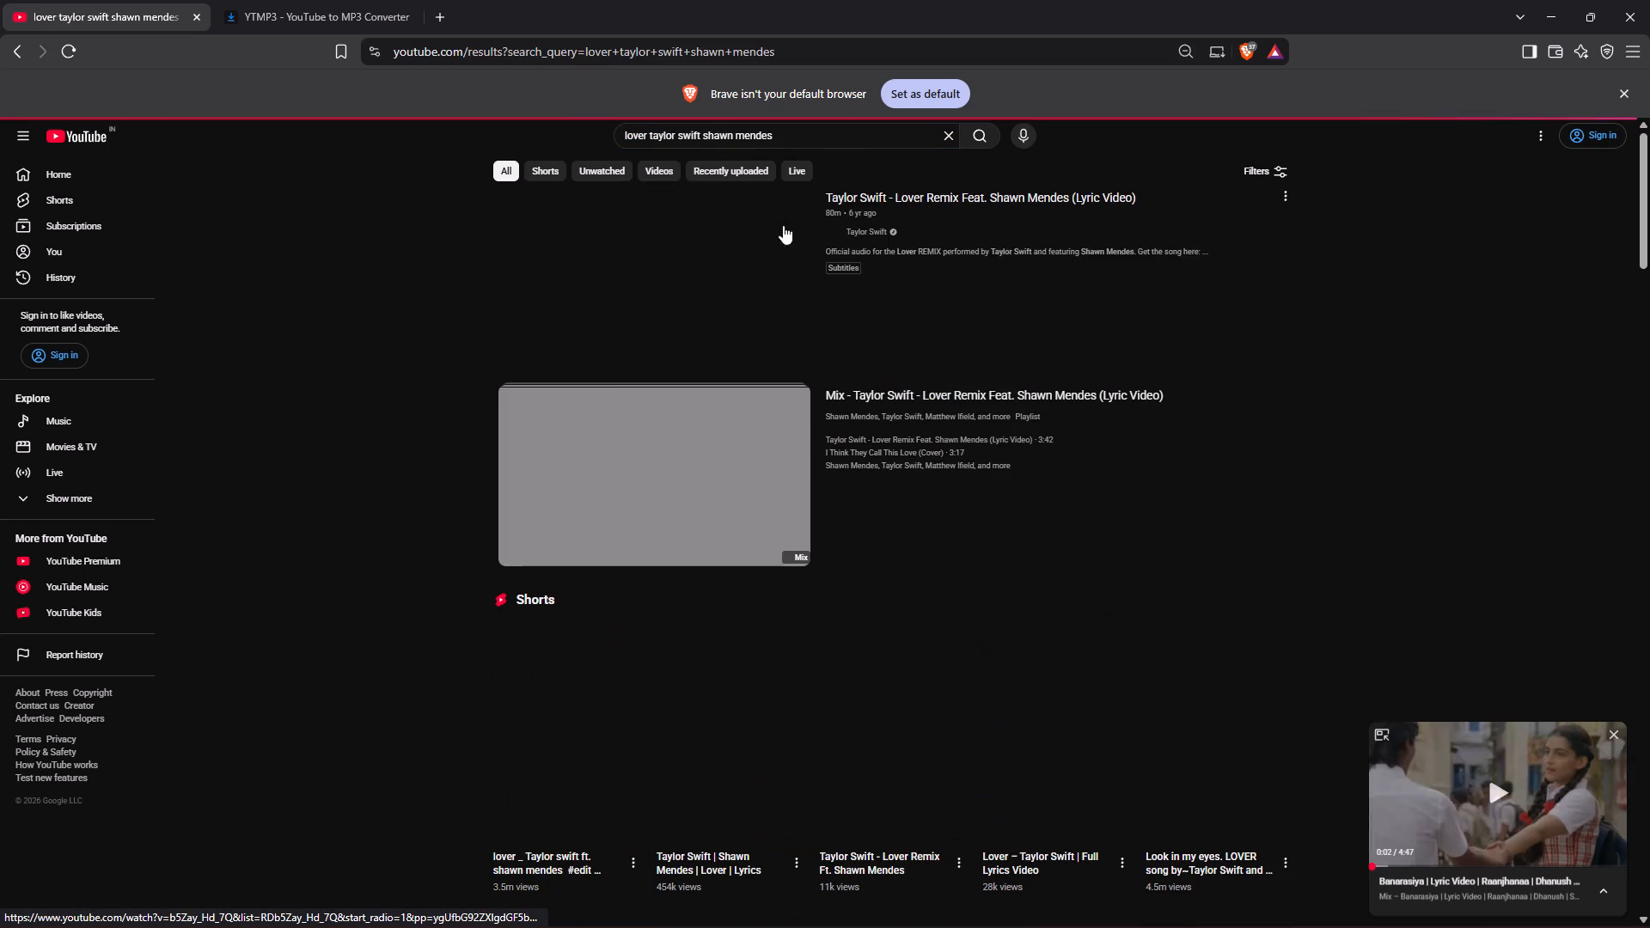
Open the "Taylor Swift - Lover Remix Feat. Shawn Mendes" lyric video, listen to passages through its first half, and pause it.
left_click(752, 333)
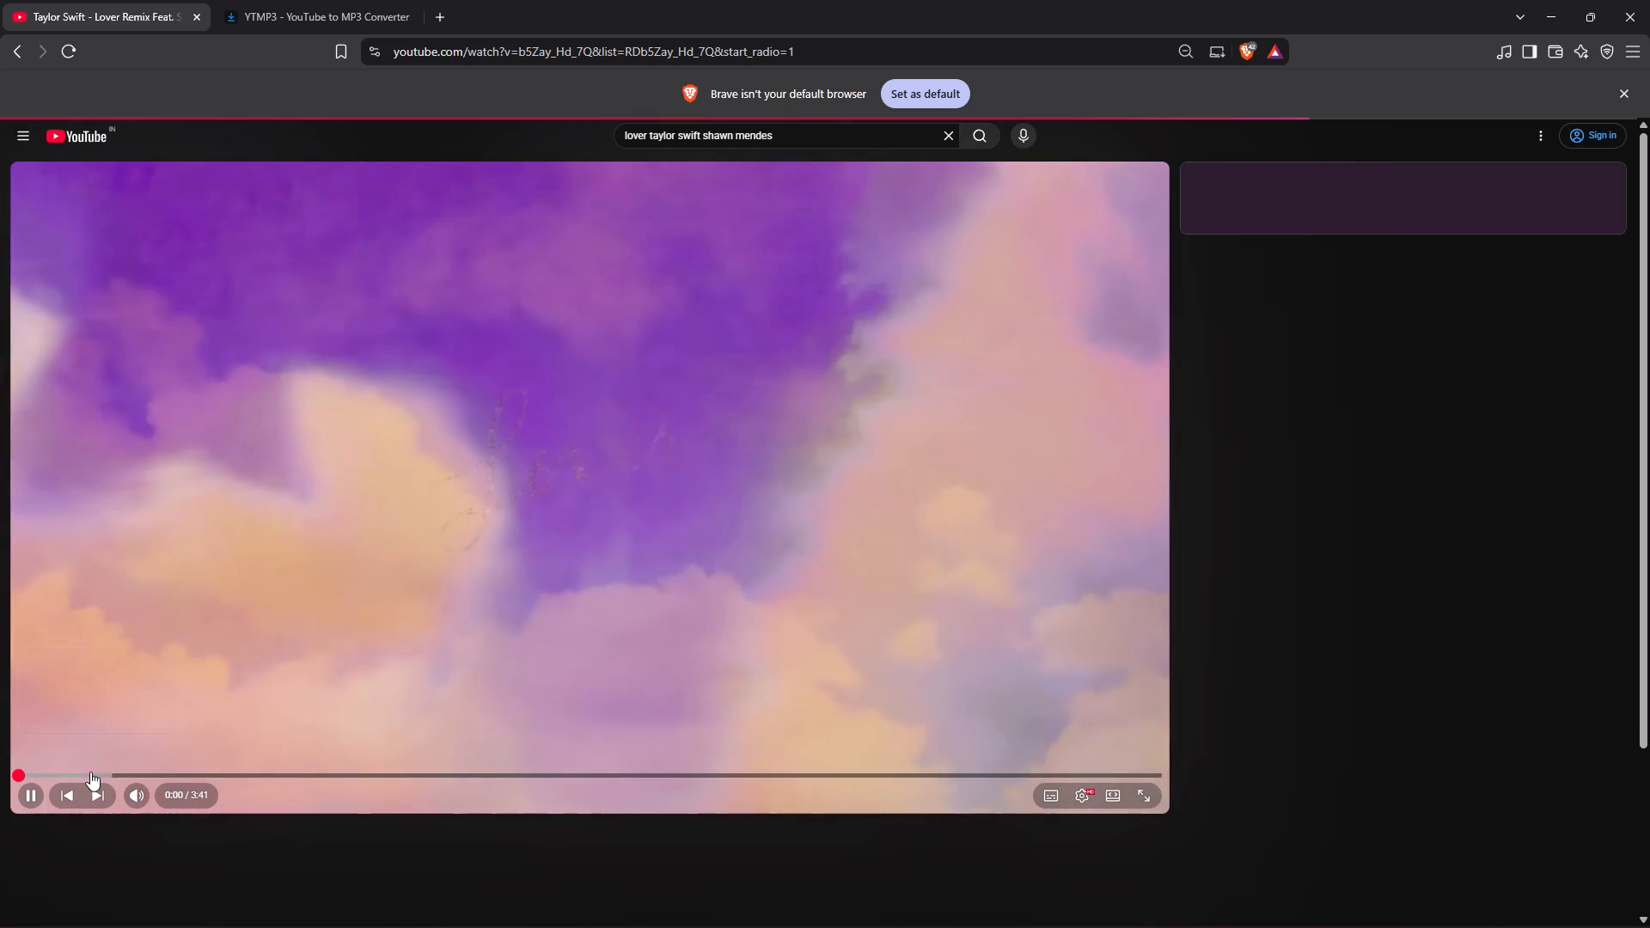
left_click(90, 772)
left_click(95, 775)
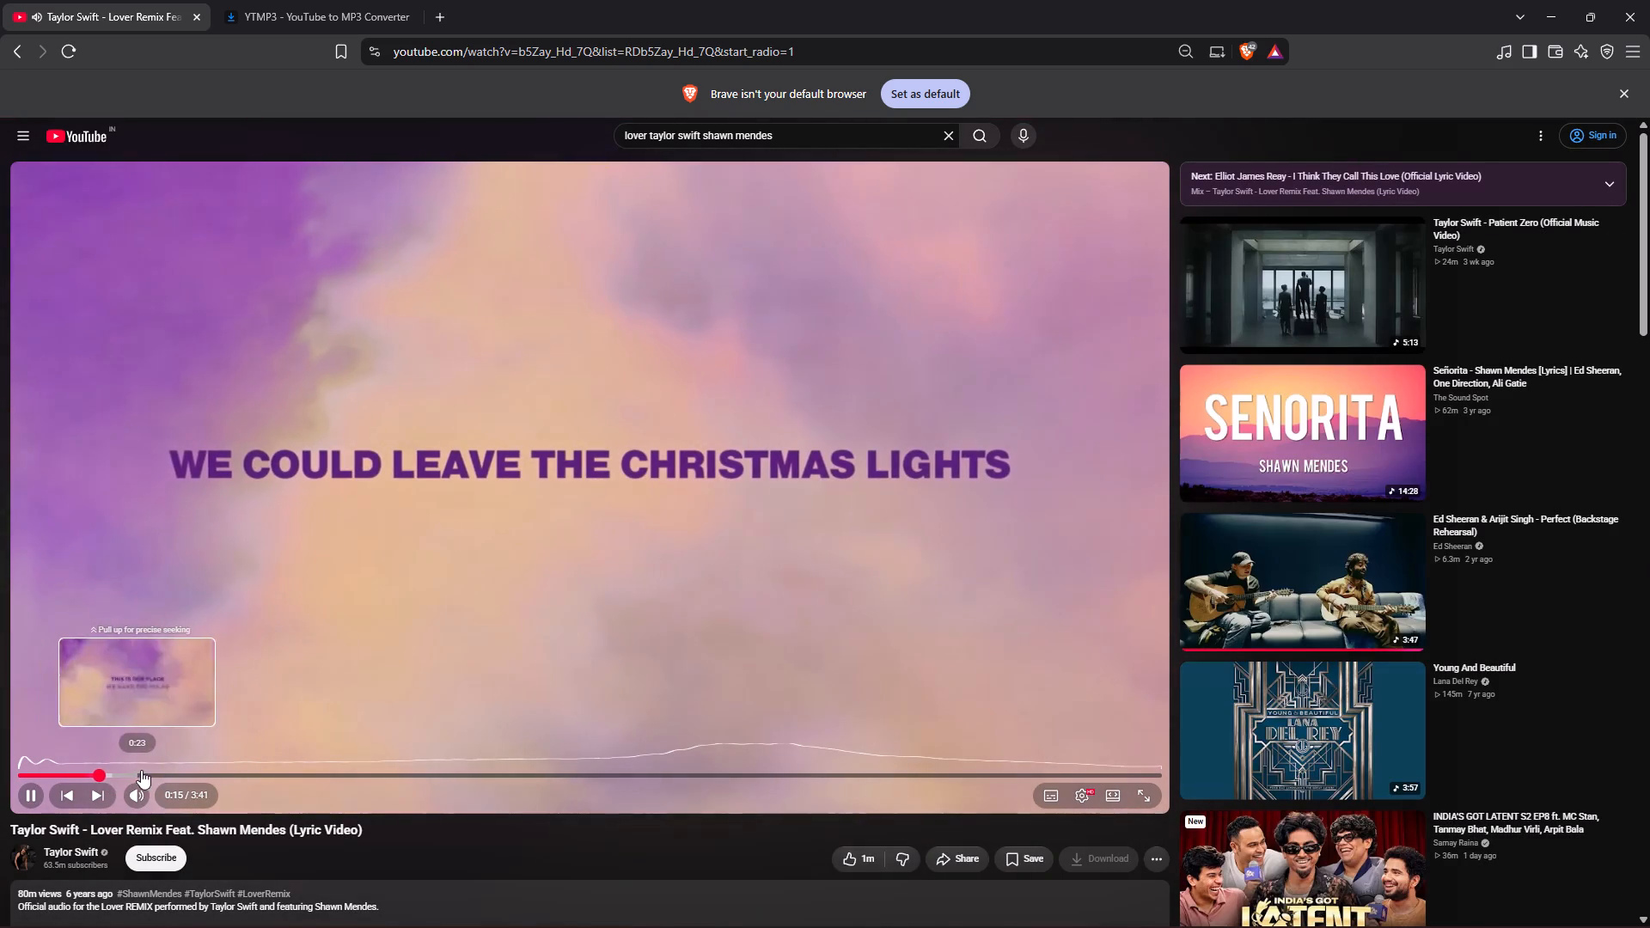
left_click(154, 772)
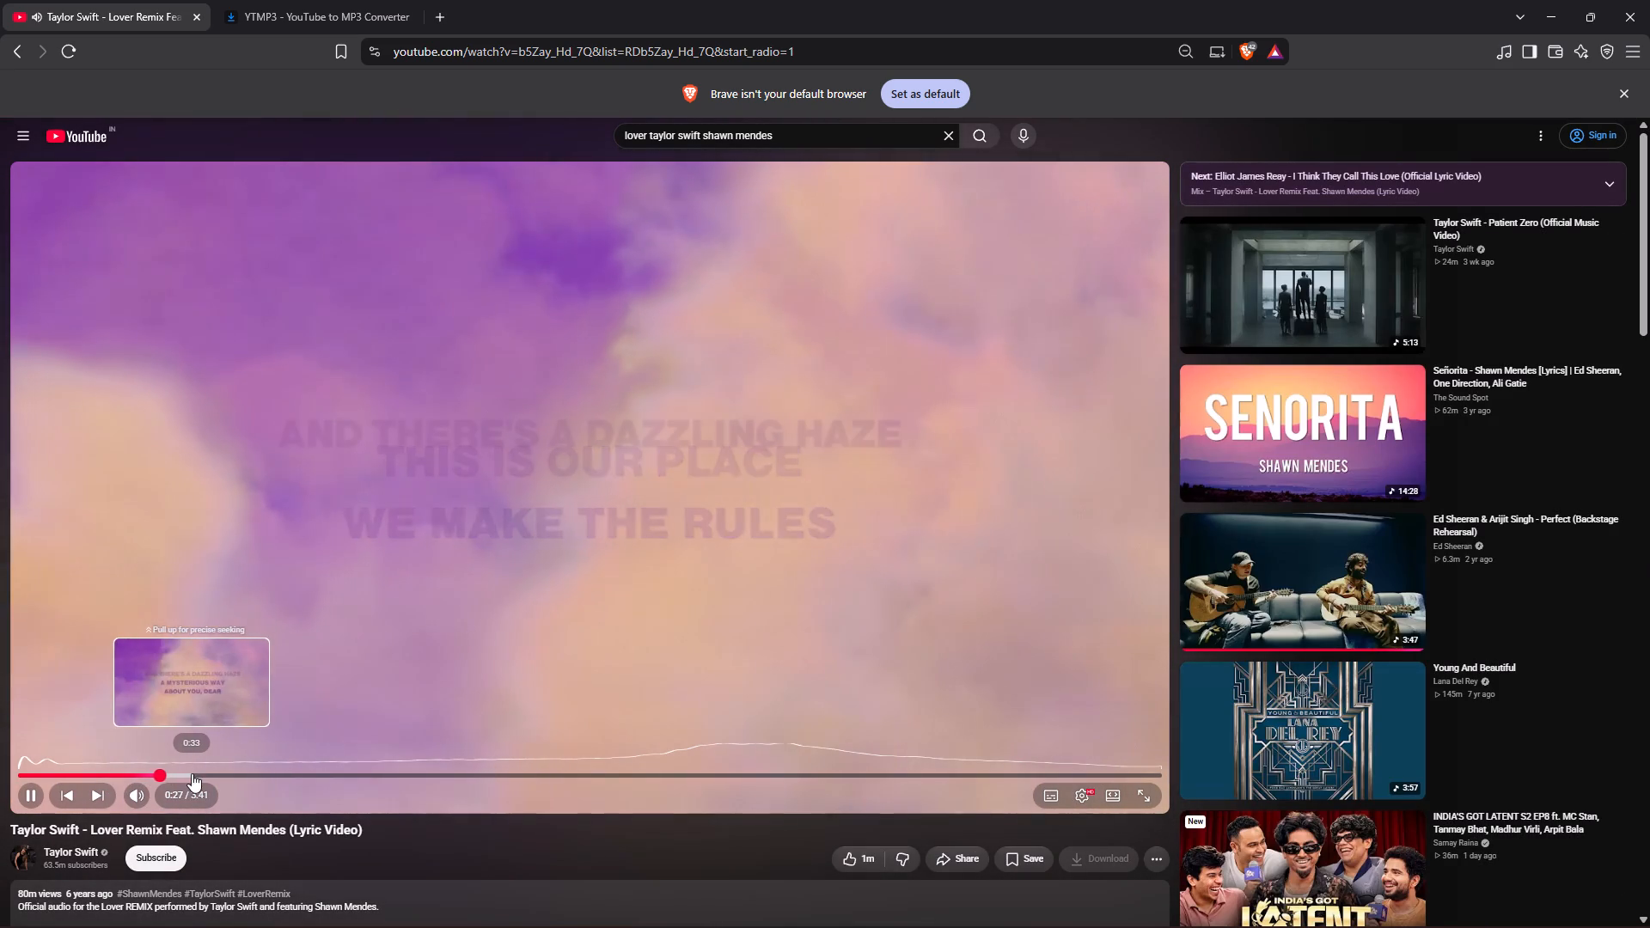
left_click(192, 771)
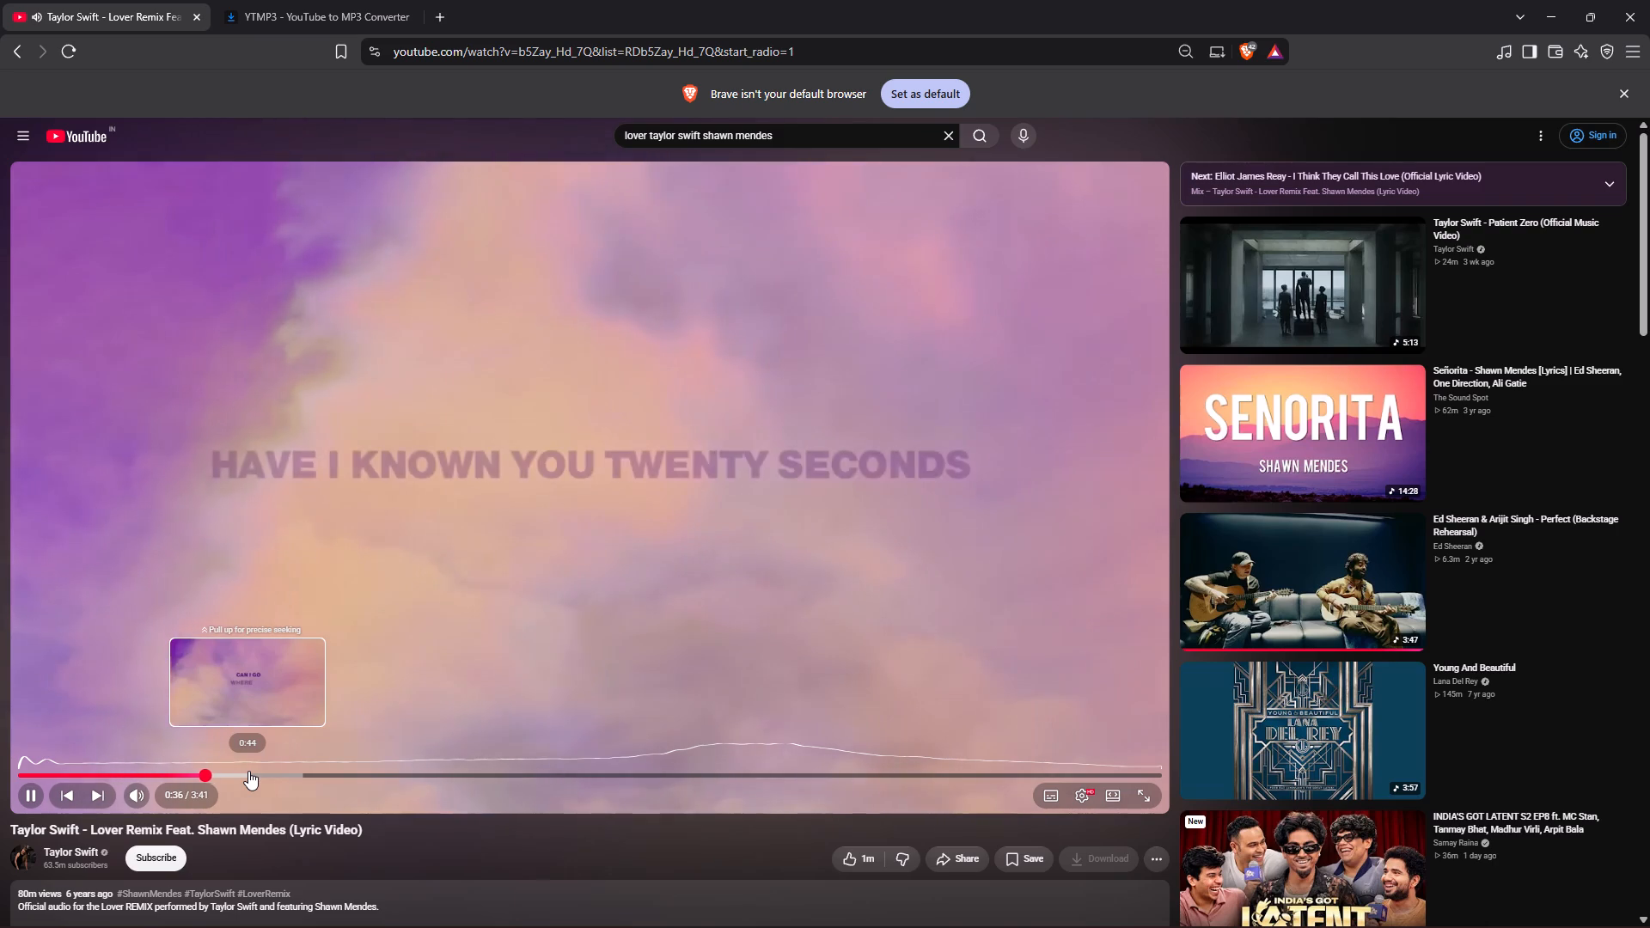
left_click(248, 771)
left_click(297, 771)
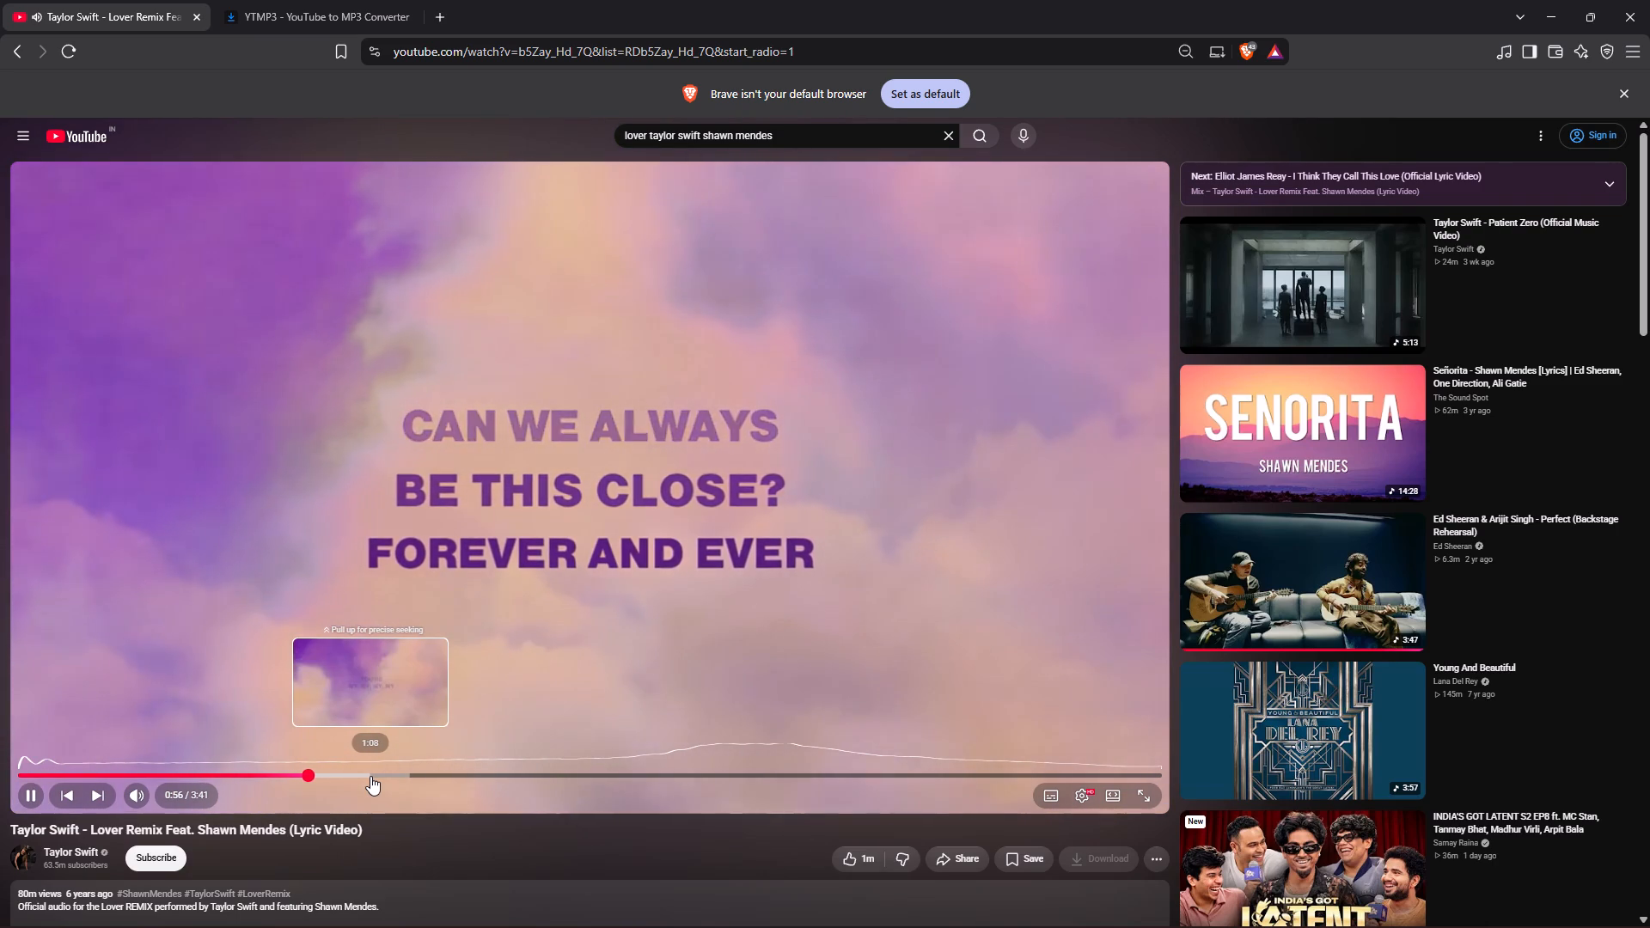
left_click(376, 772)
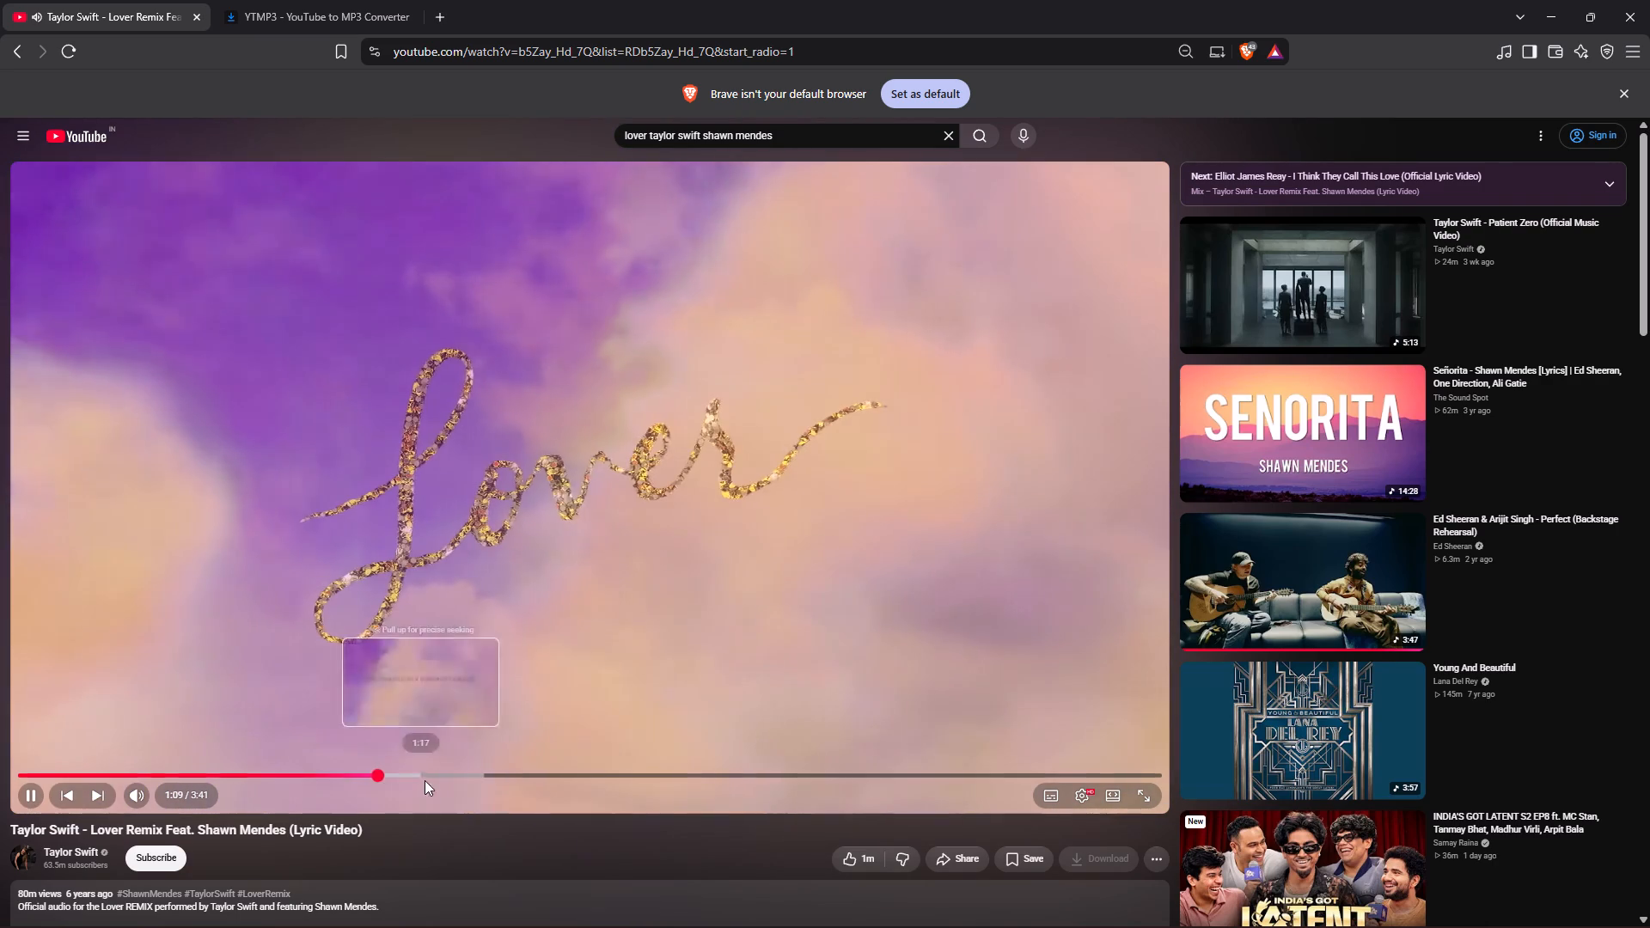
left_click(441, 773)
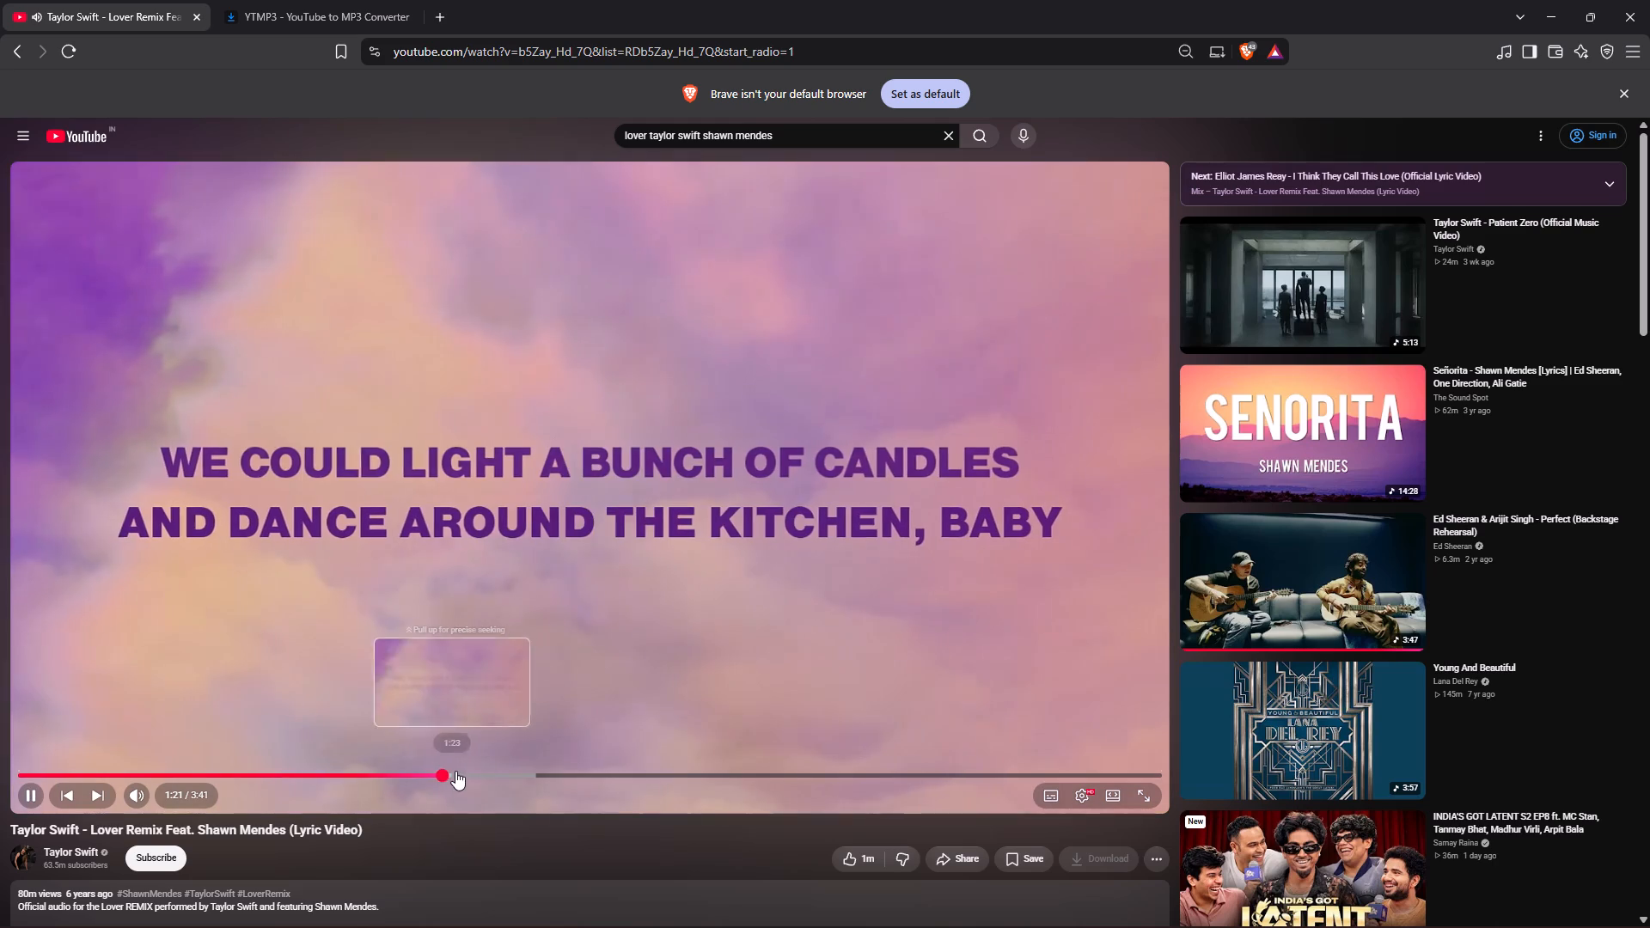
left_click(513, 770)
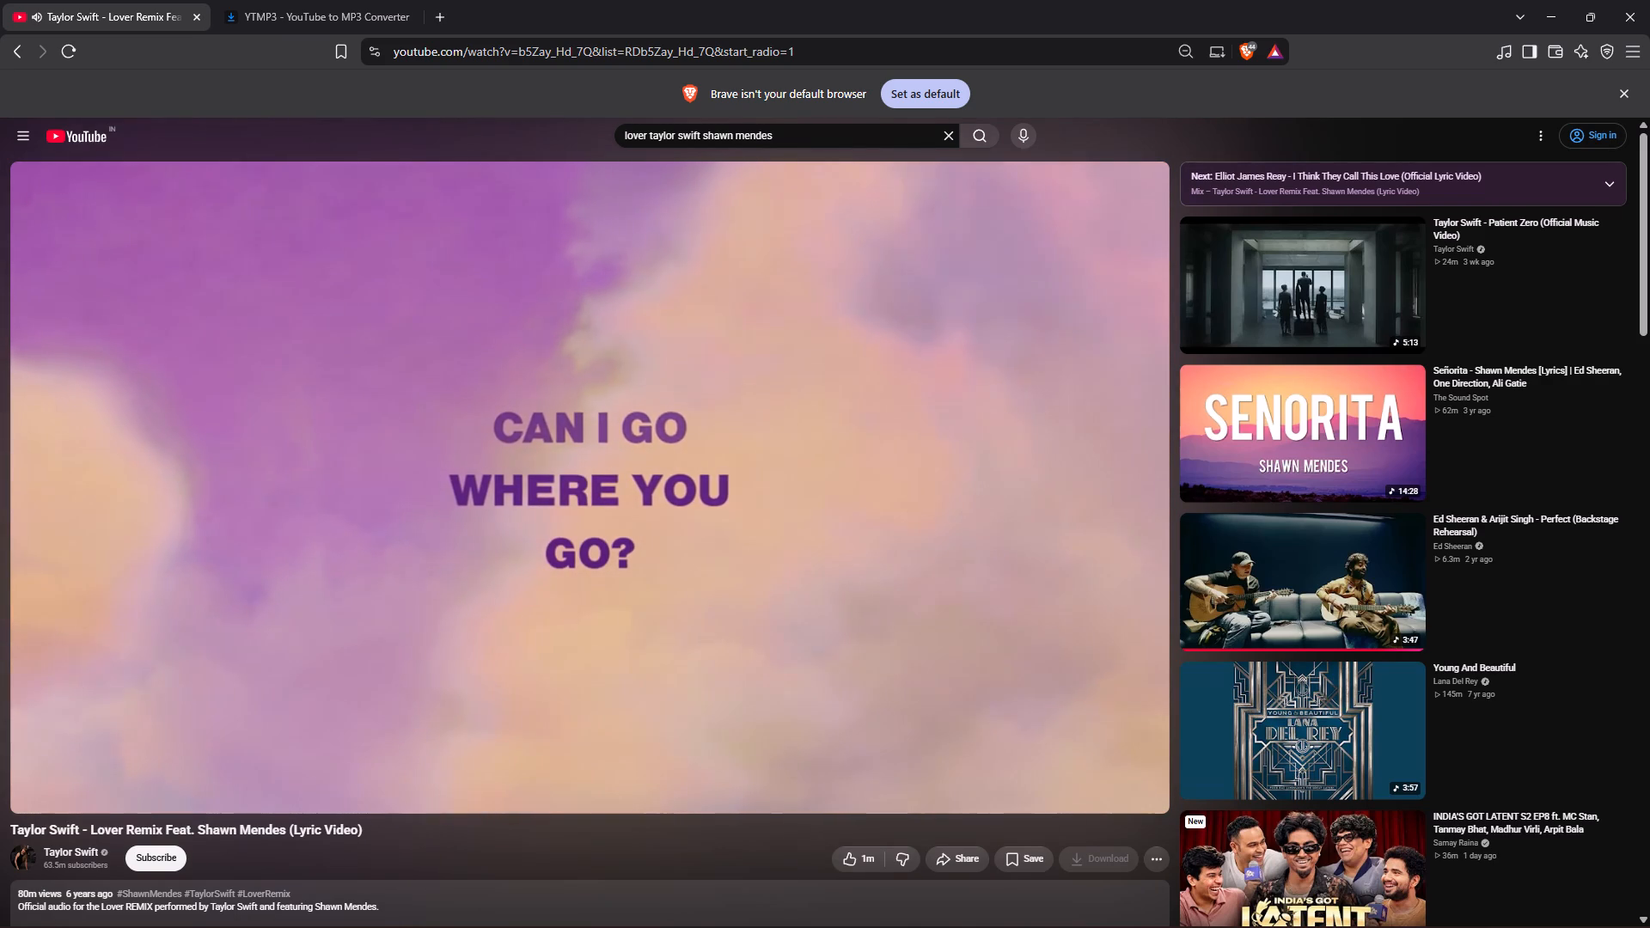
left_click(711, 481)
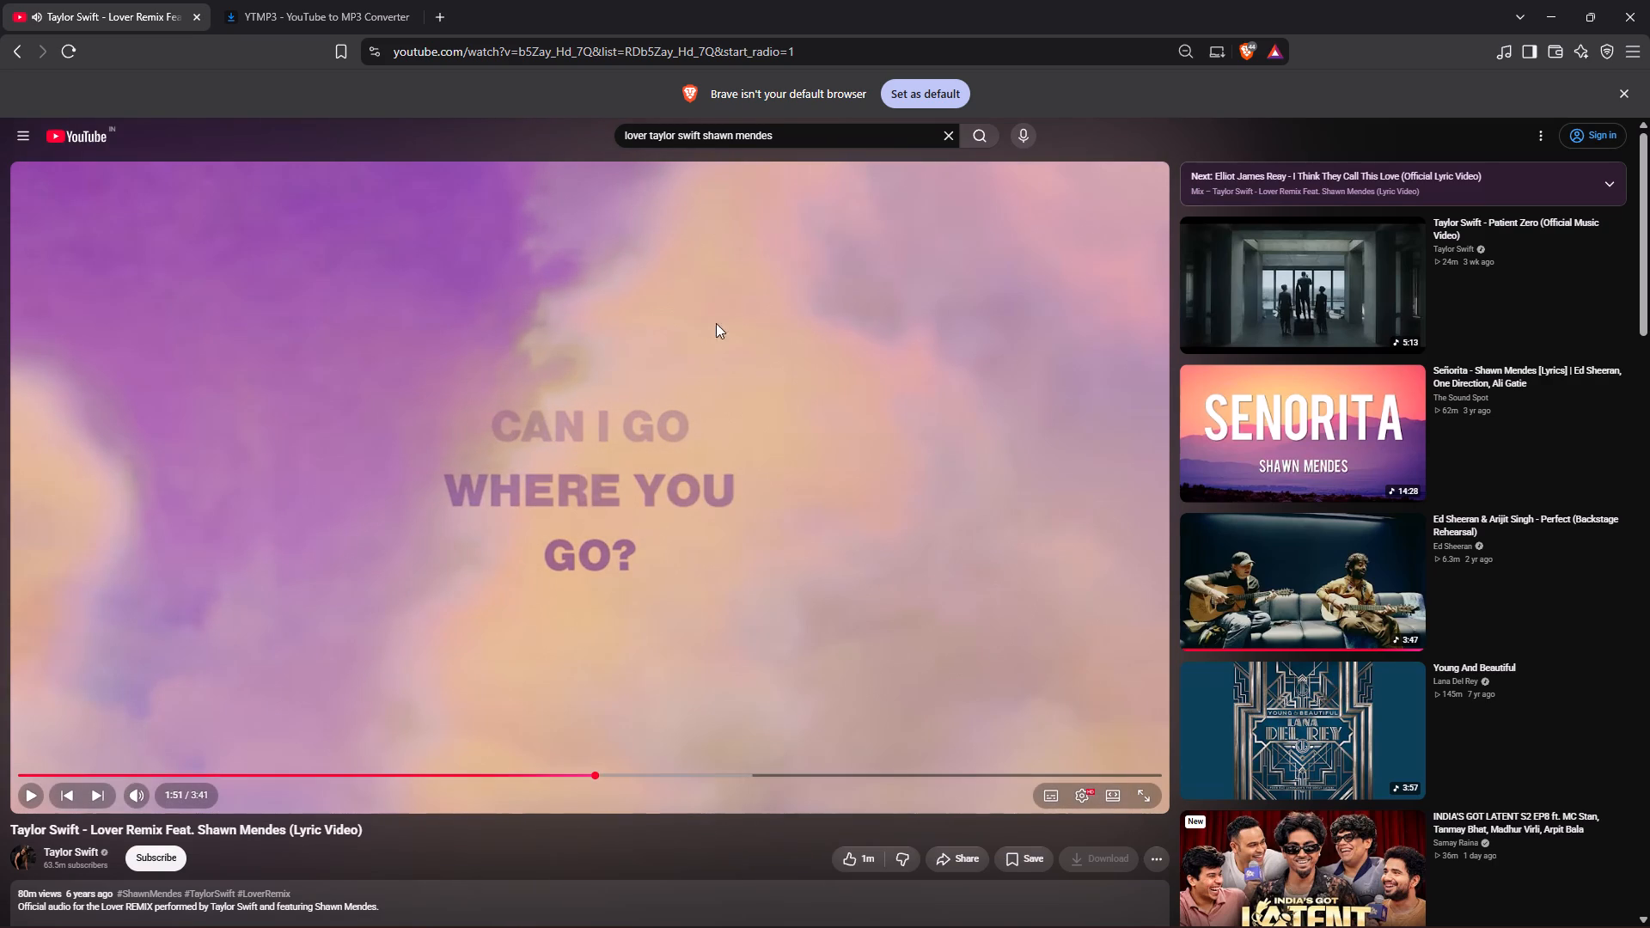
Copy the Lover Remix video's link and convert it to MP3 on ytmp3.gl, allowing the site's notifications.
left_click(875, 57)
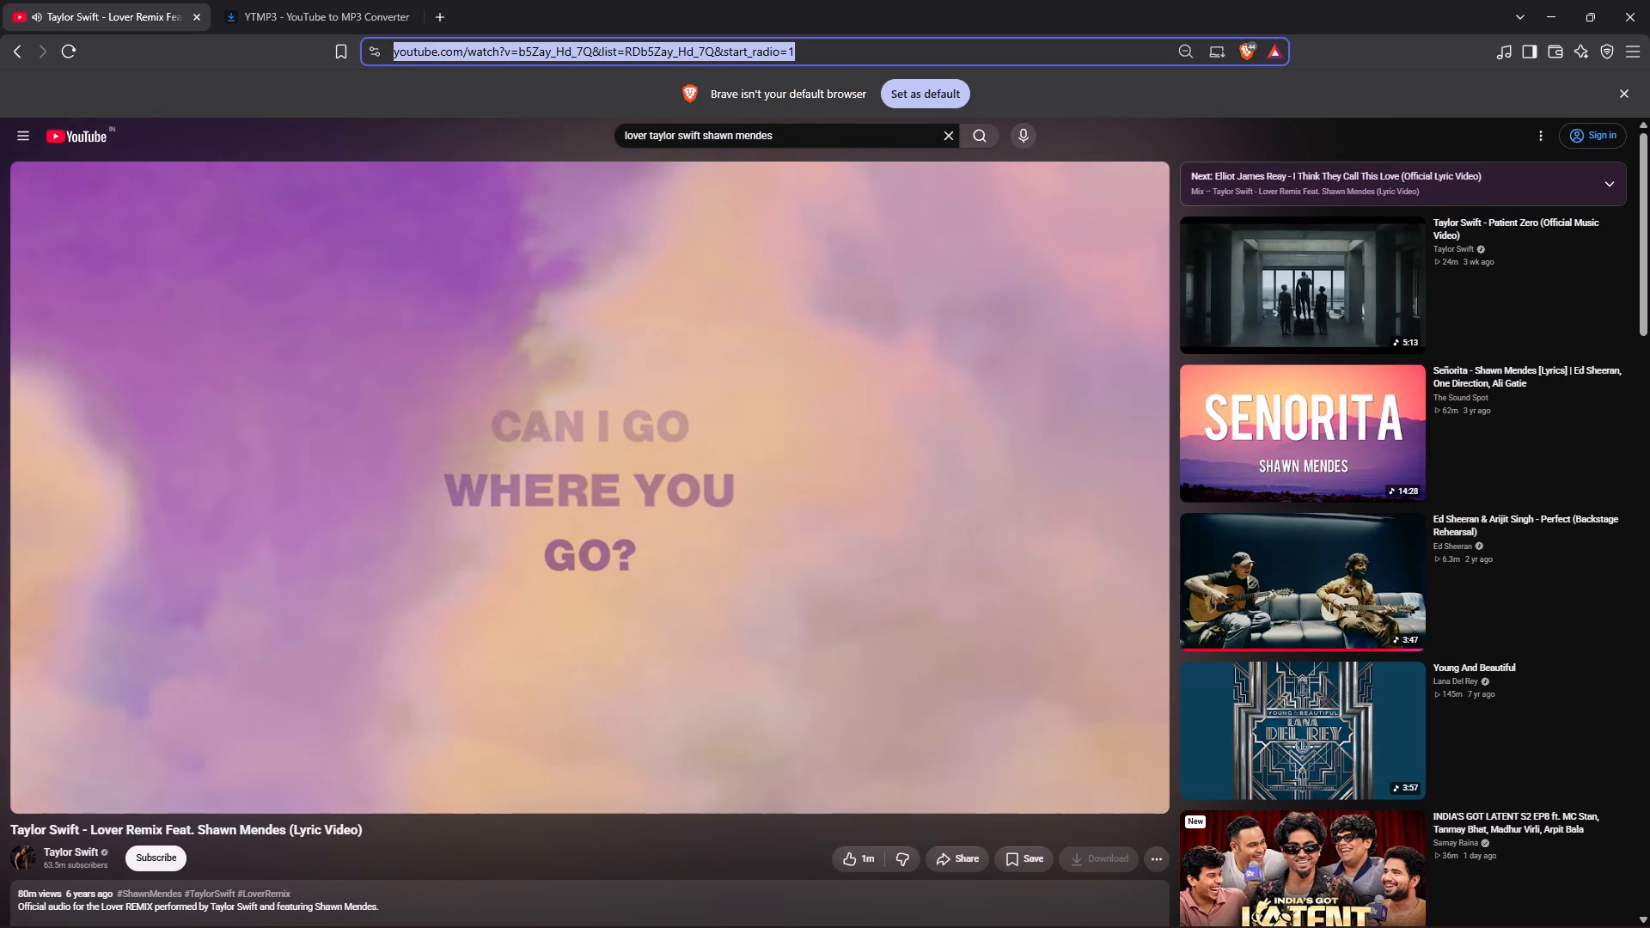
key("ctrl+c")
left_click(345, 18)
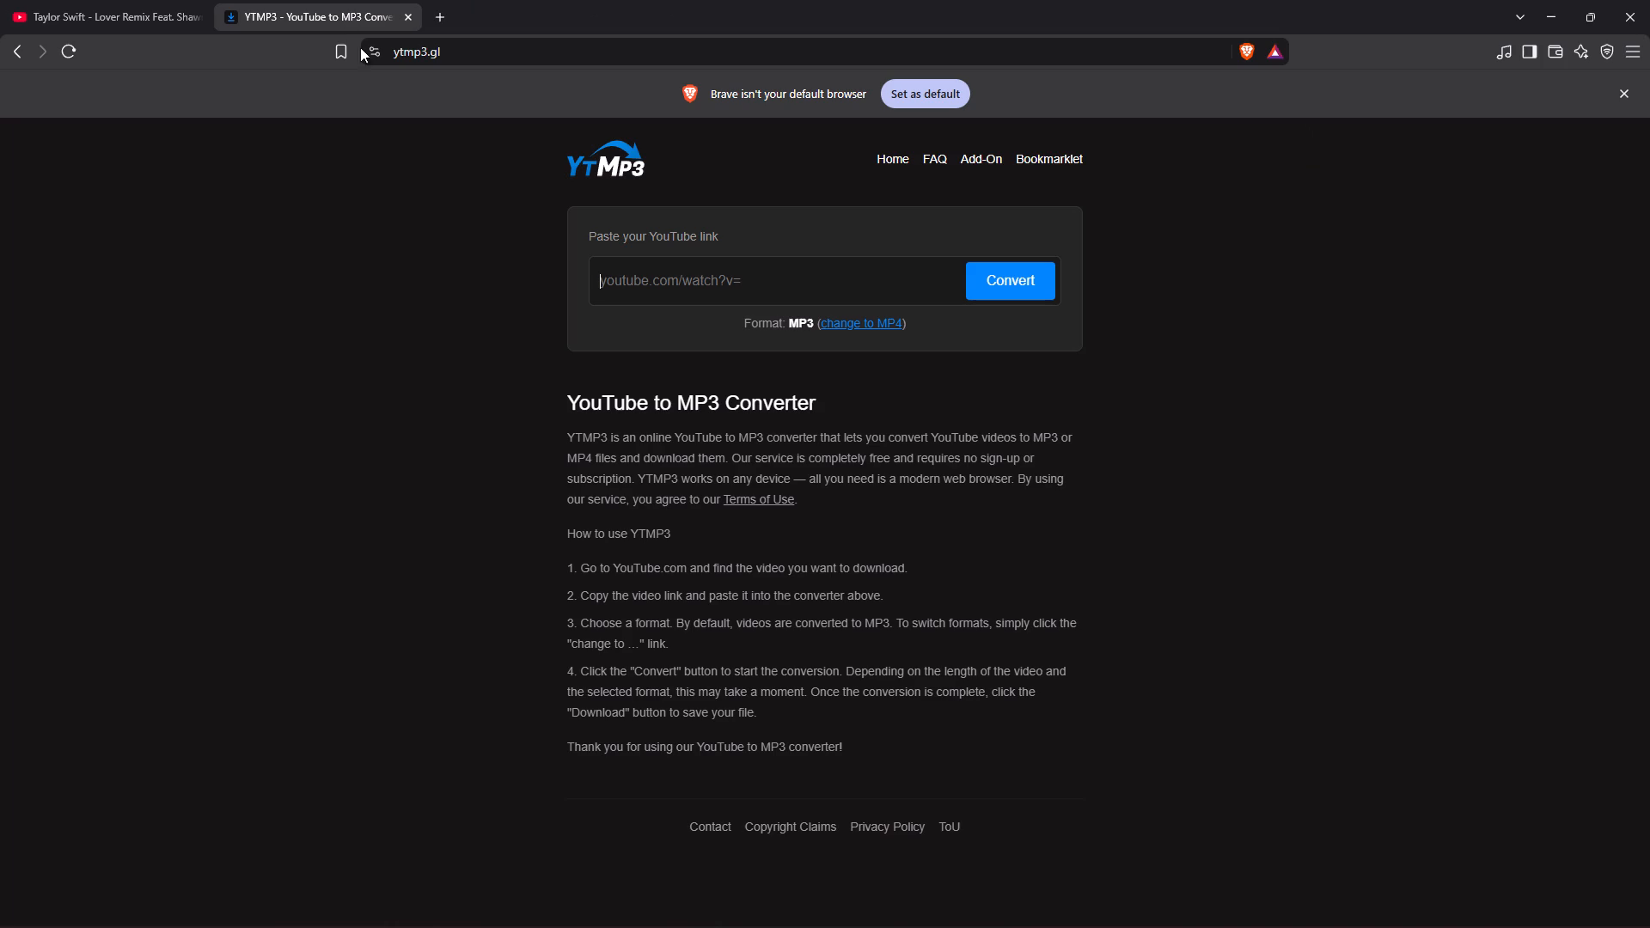
left_click(668, 281)
right_click(668, 281)
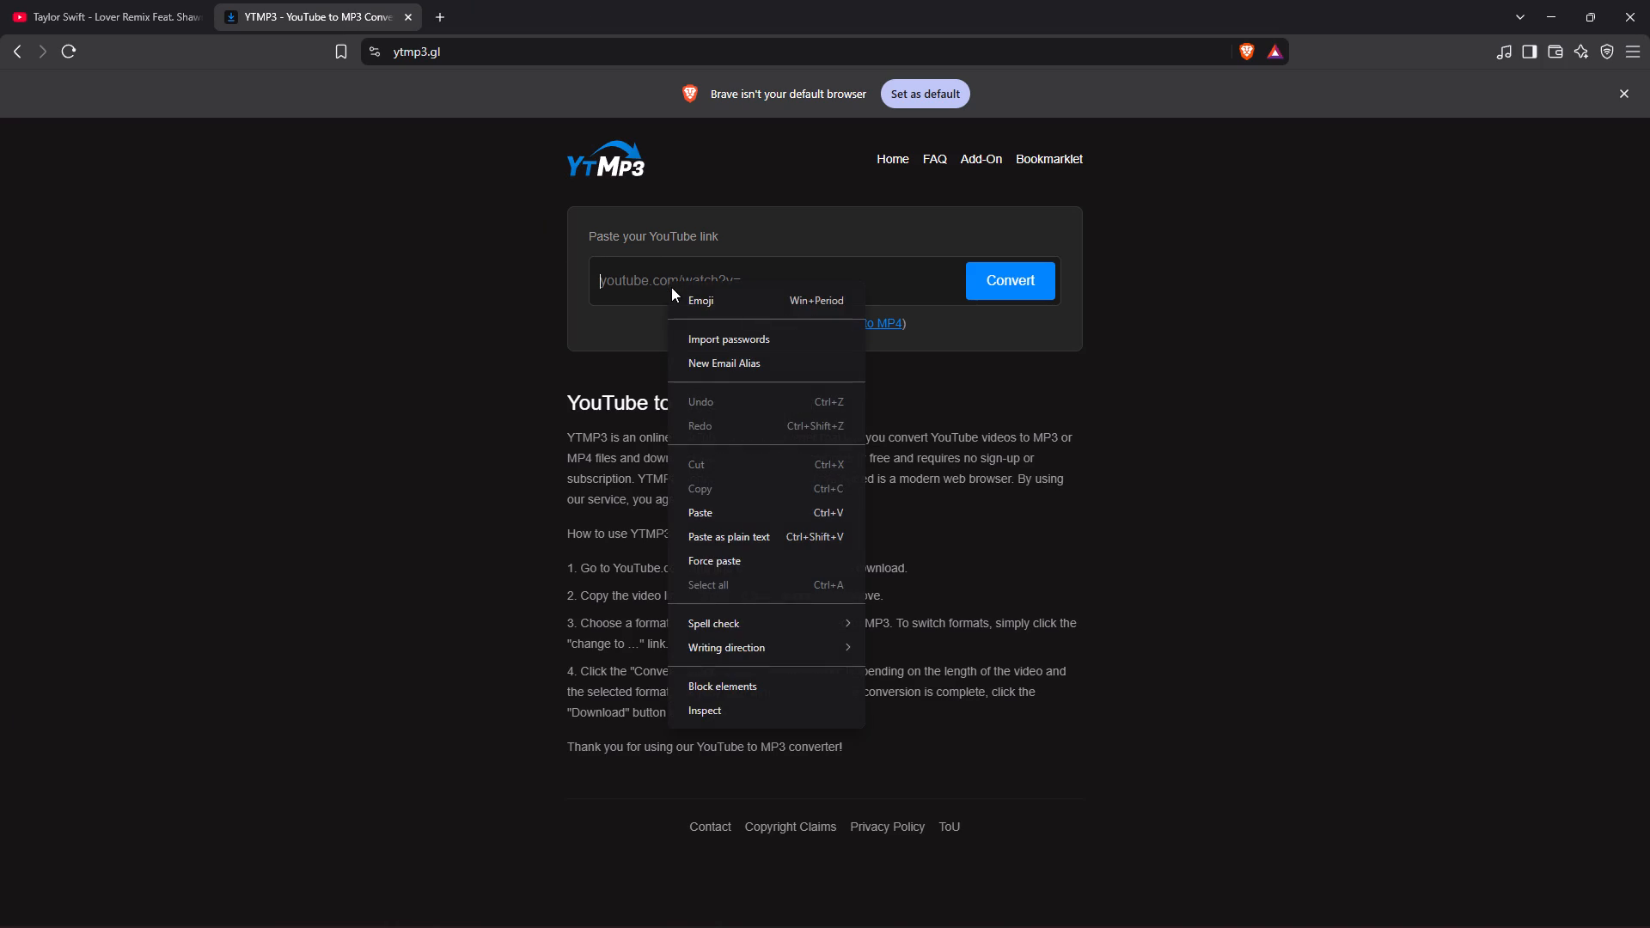
left_click(726, 510)
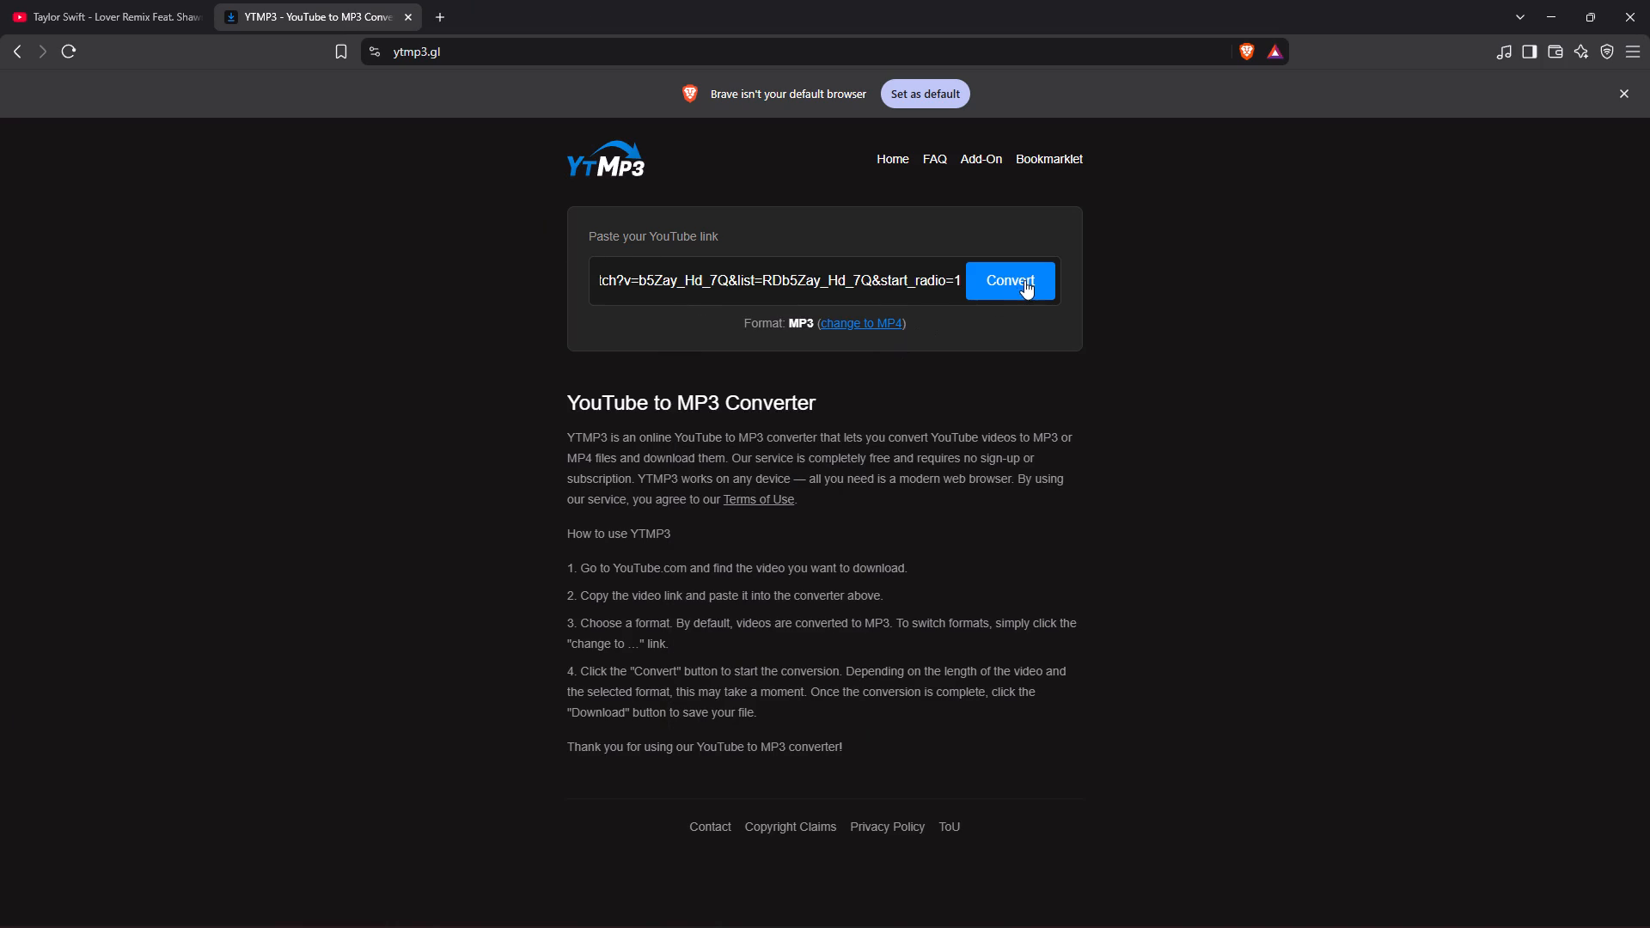
left_click(1024, 280)
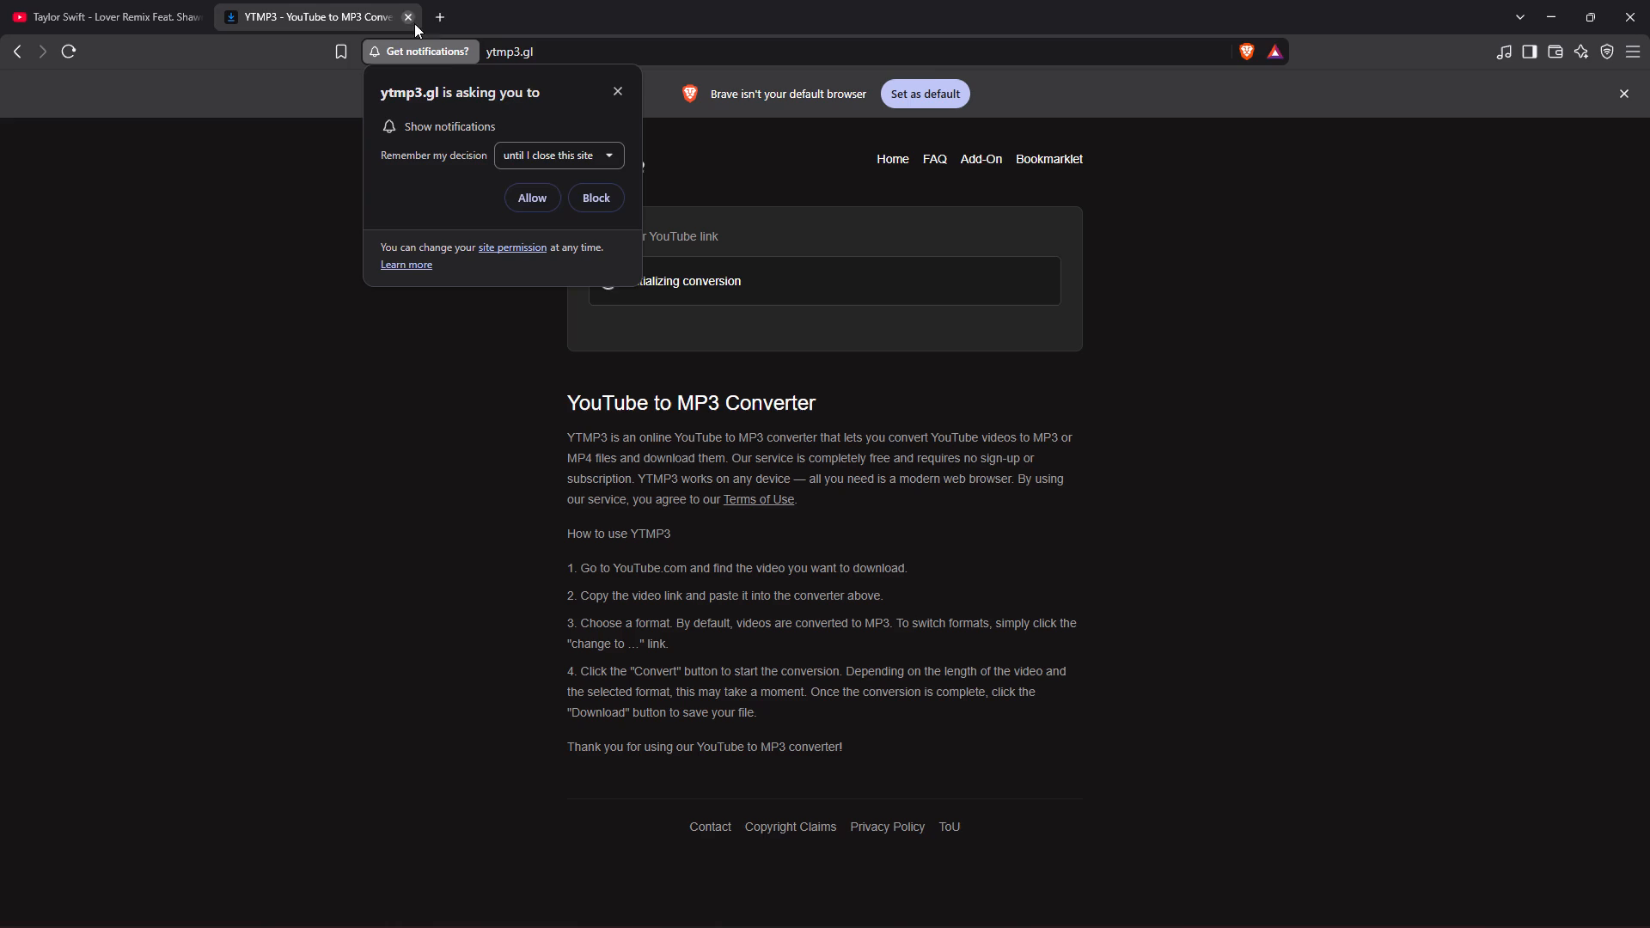
left_click(549, 189)
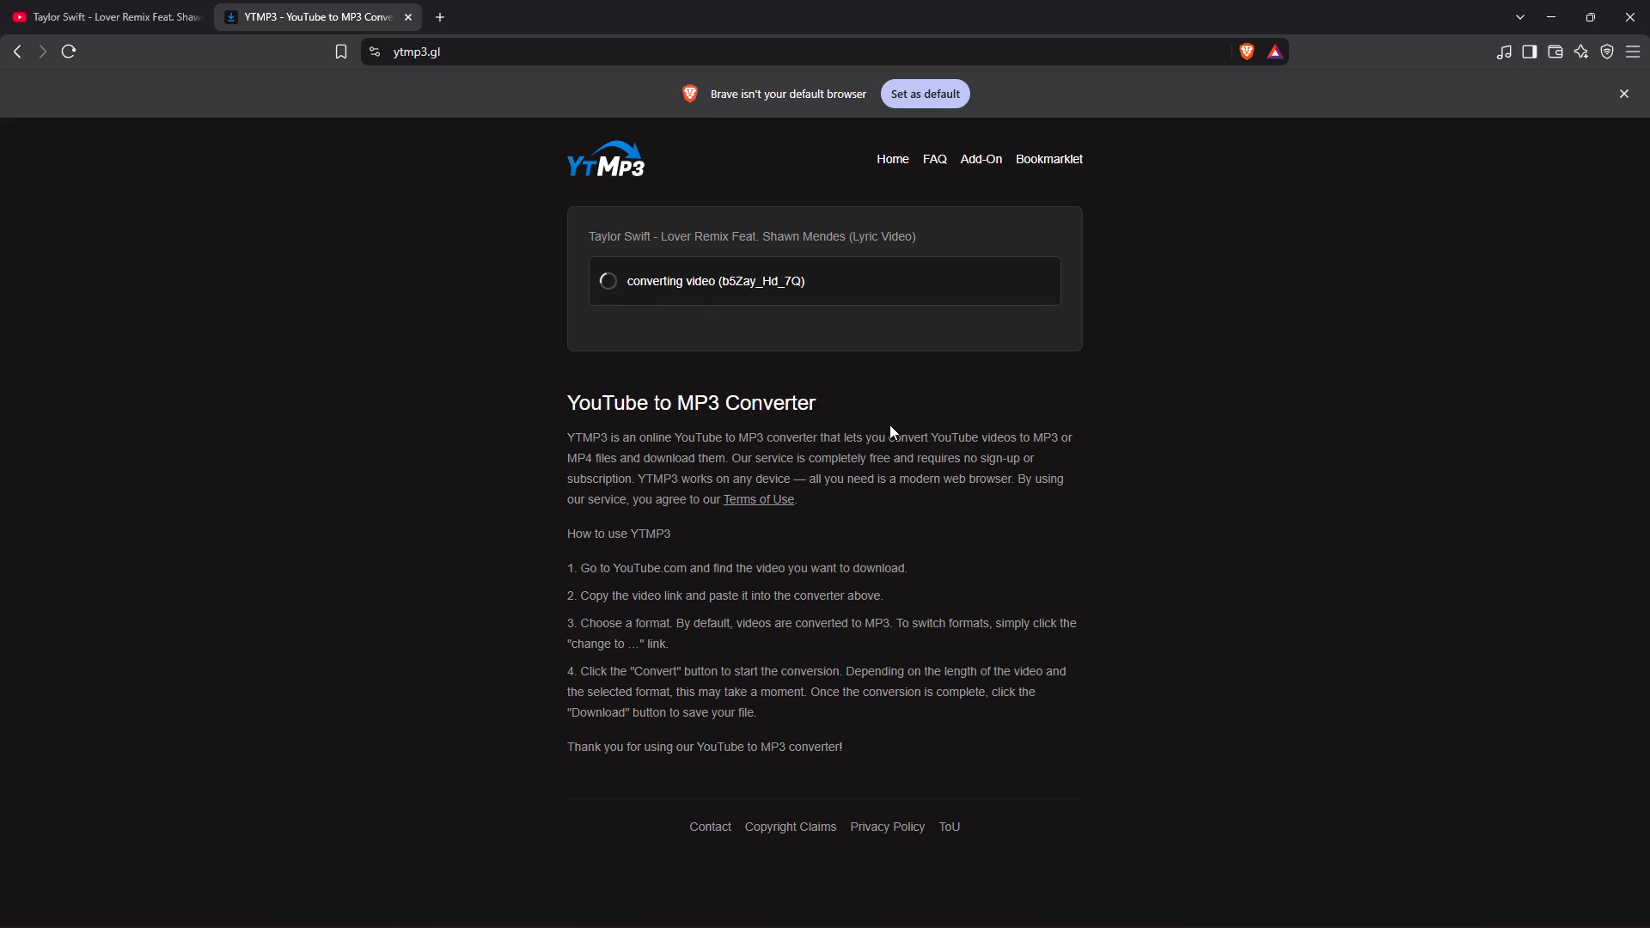
Download the converted Lover Remix MP3 and save it in the Downloads folder under its suggested name.
scroll(889, 424, "down", 3)
left_click(797, 293)
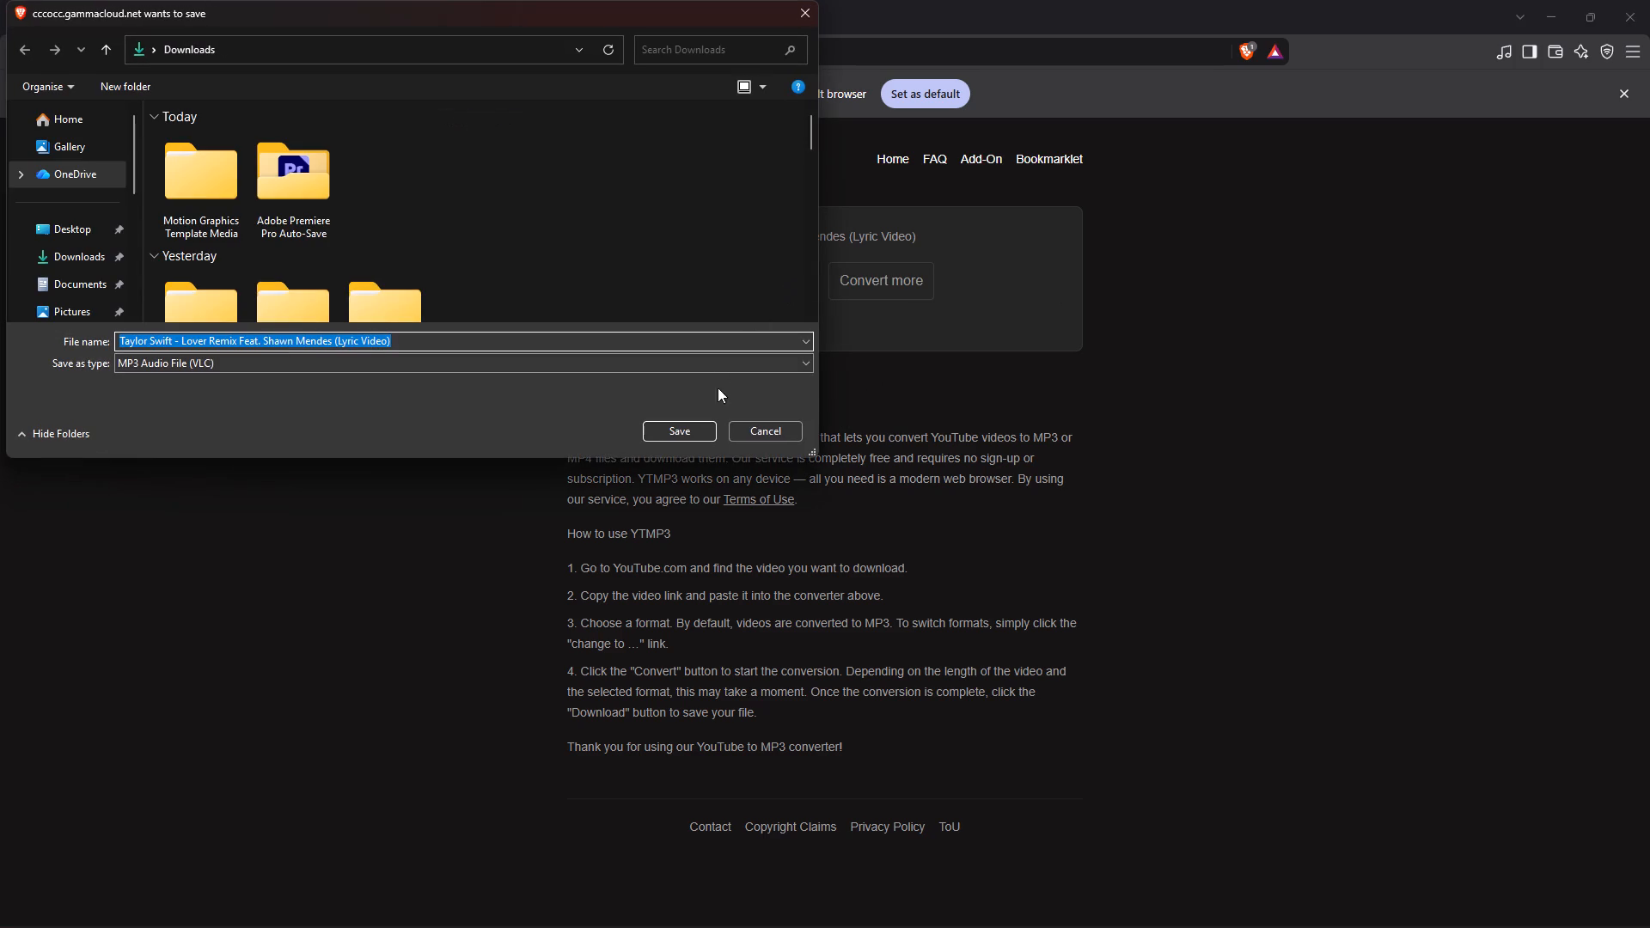
left_click(678, 425)
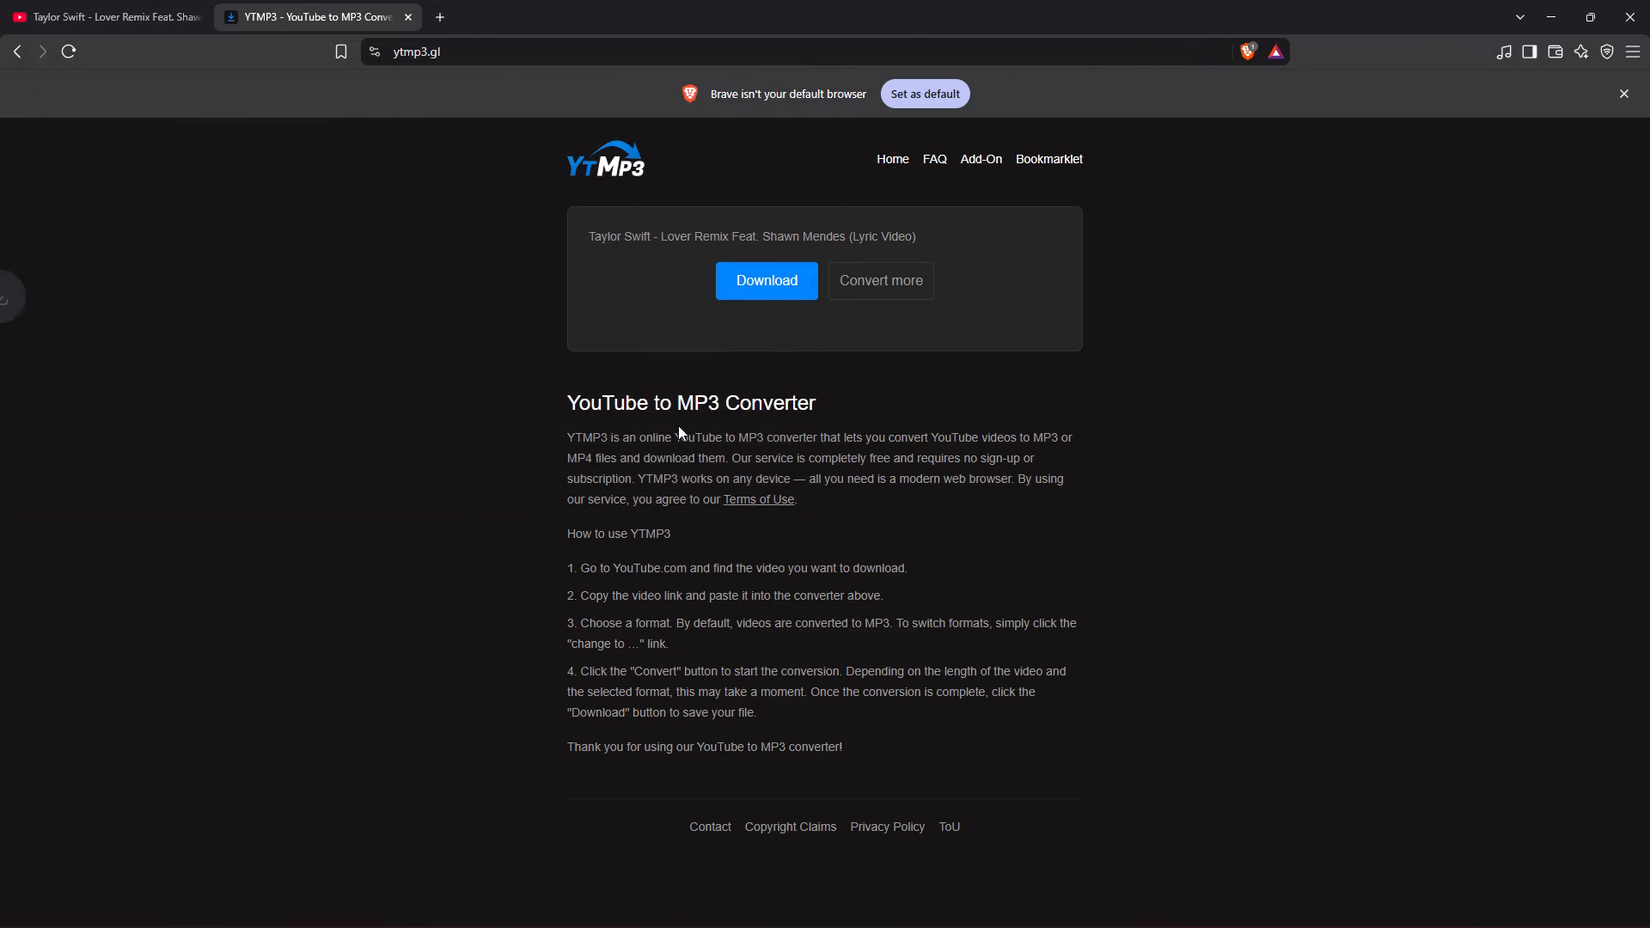
Open the downloaded Lover Remix MP3 for playback and show the file in its Downloads folder.
left_click(1482, 55)
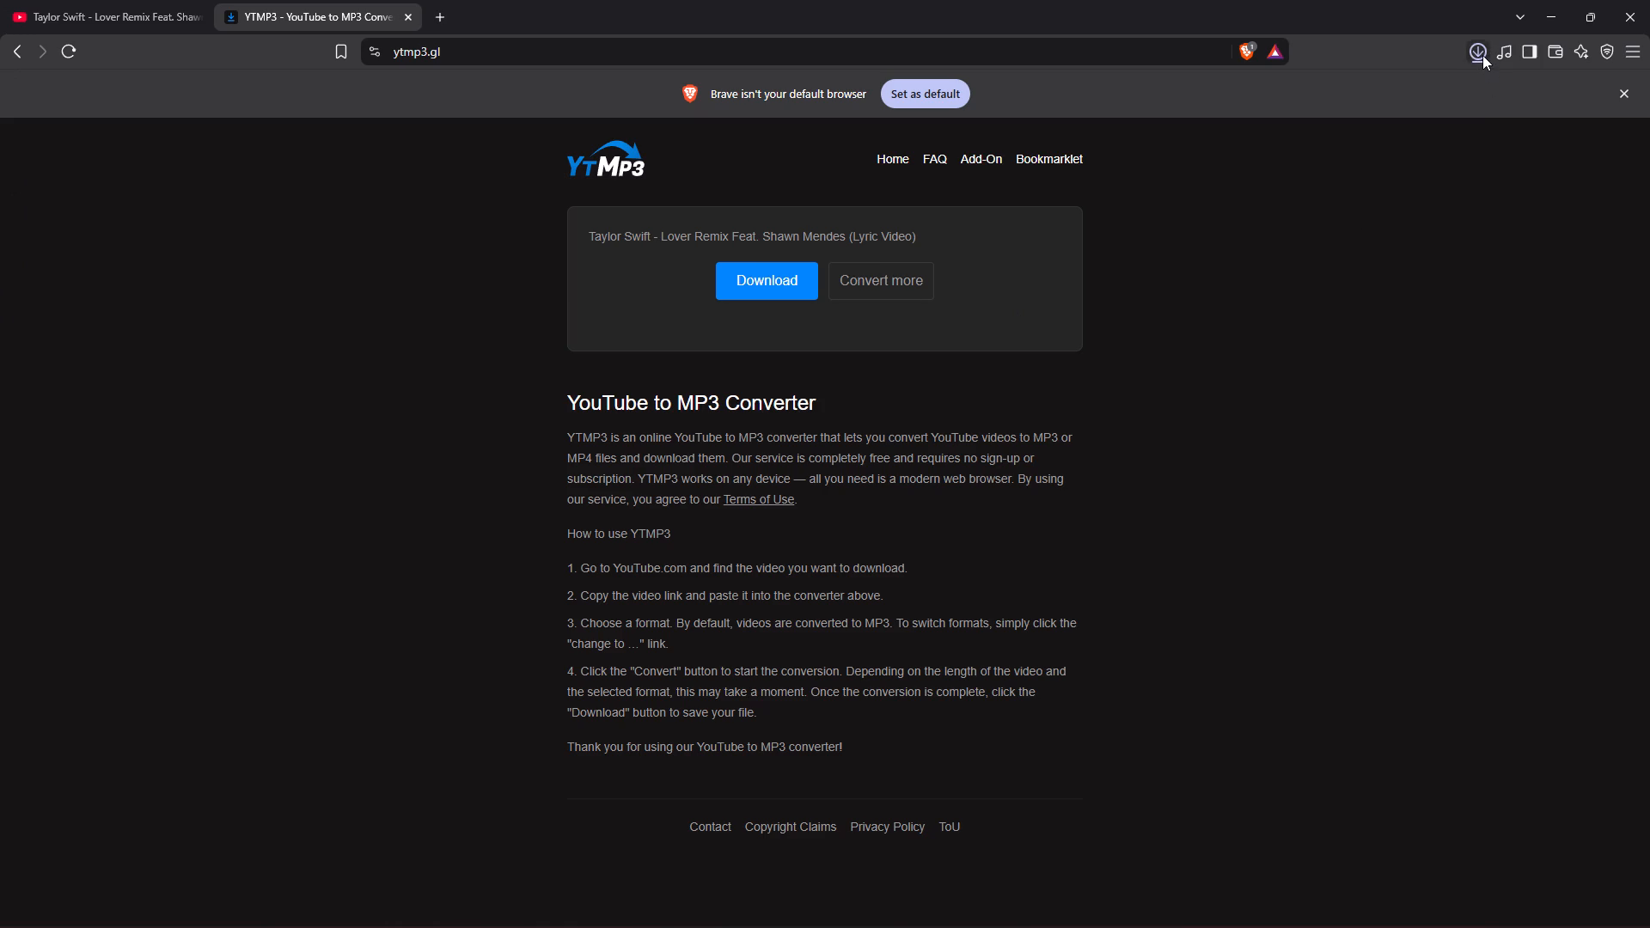
left_click(1378, 131)
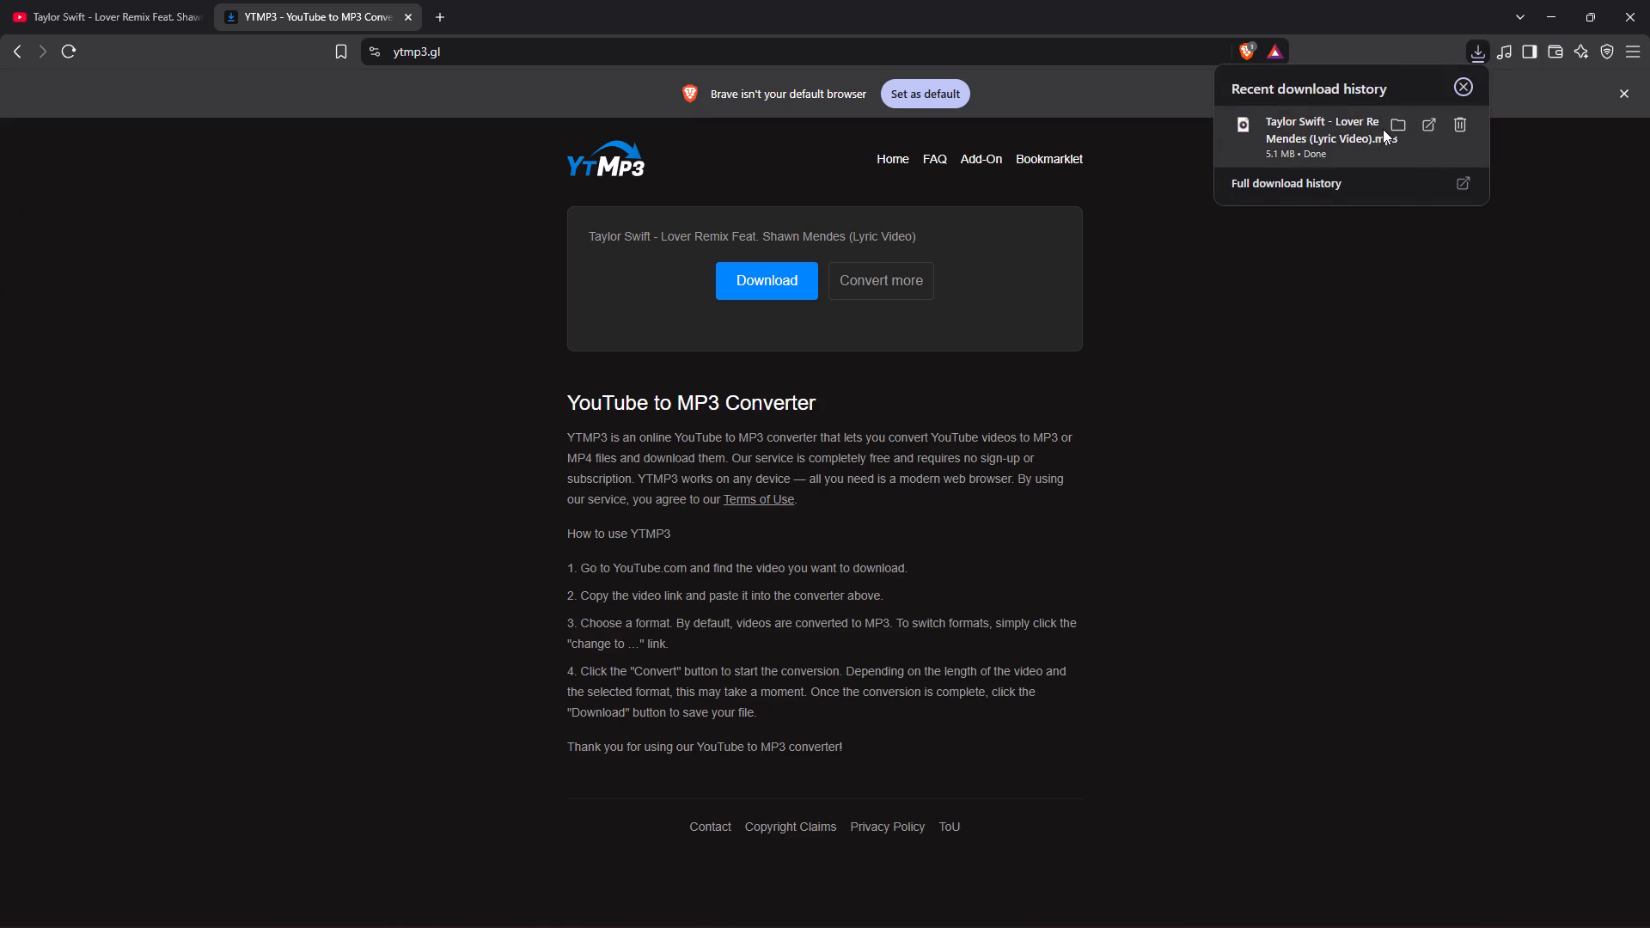
left_click(1383, 129)
left_click(1395, 127)
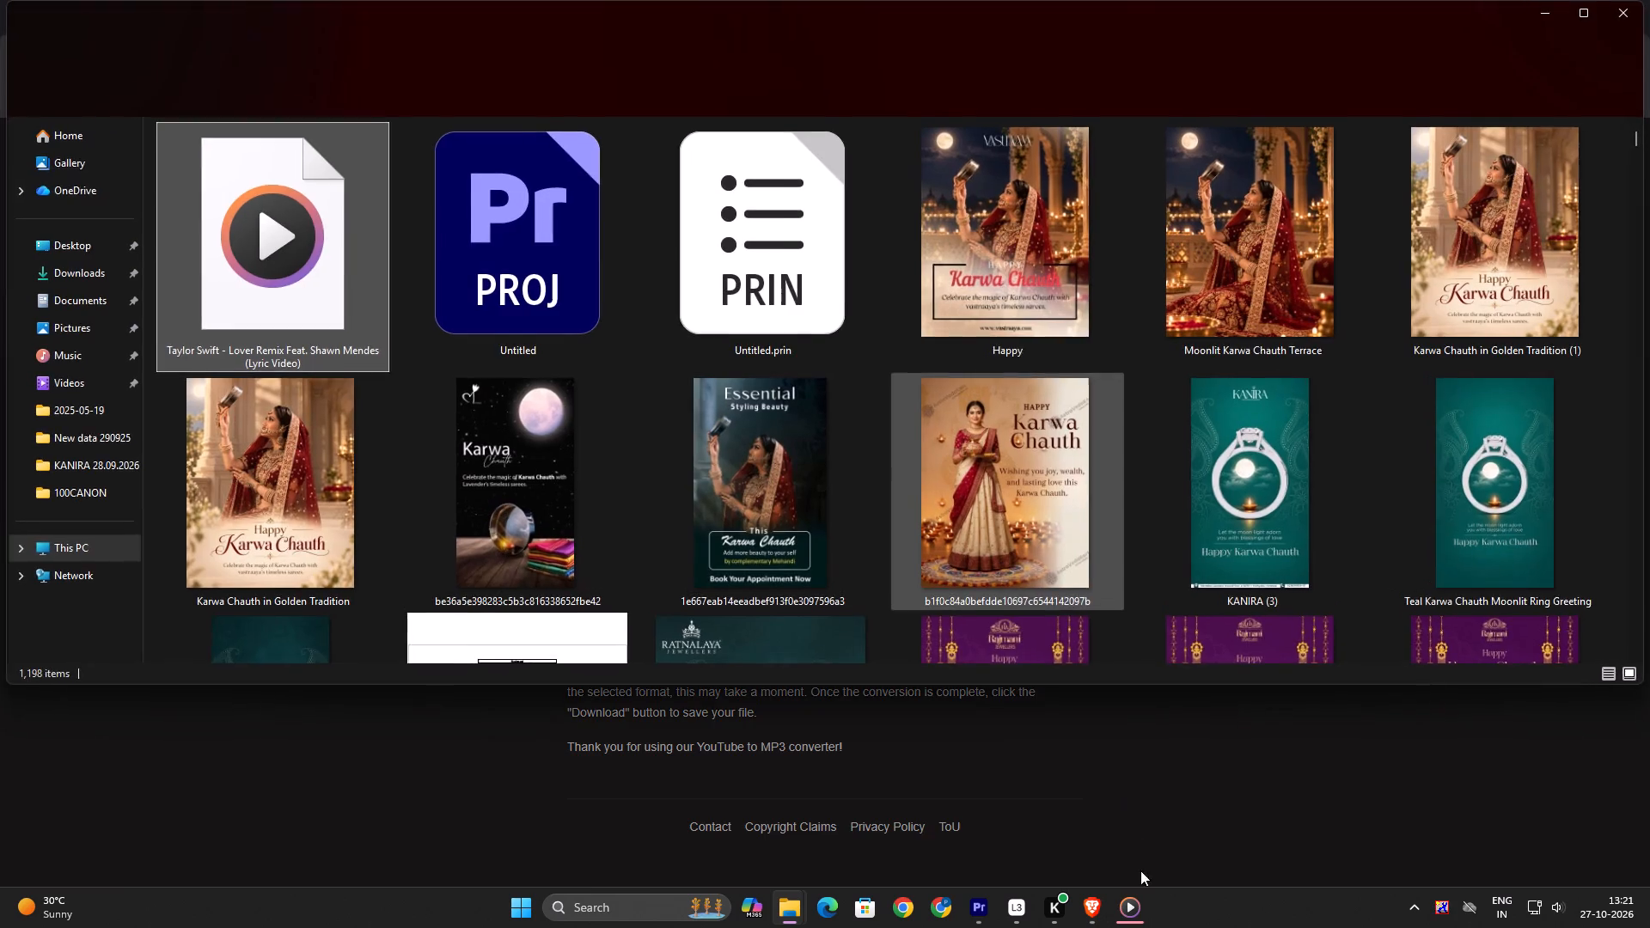
Listen to passages throughout the Lover Remix in Media Player, pause playback, and close the player.
left_click(1127, 907)
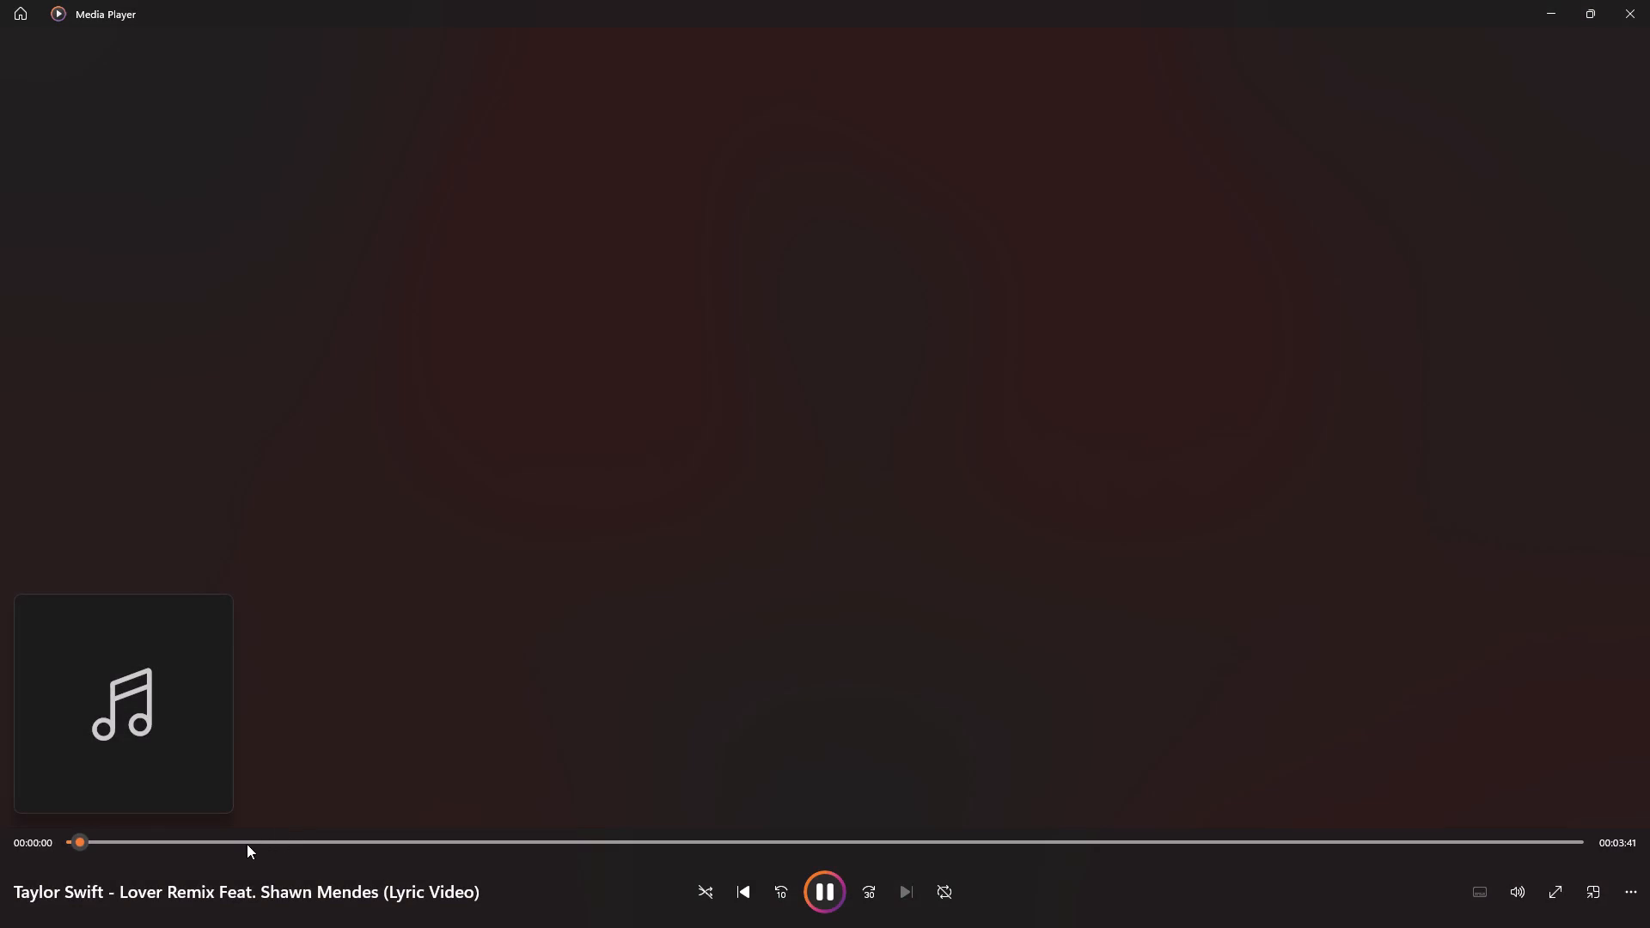
left_click(249, 840)
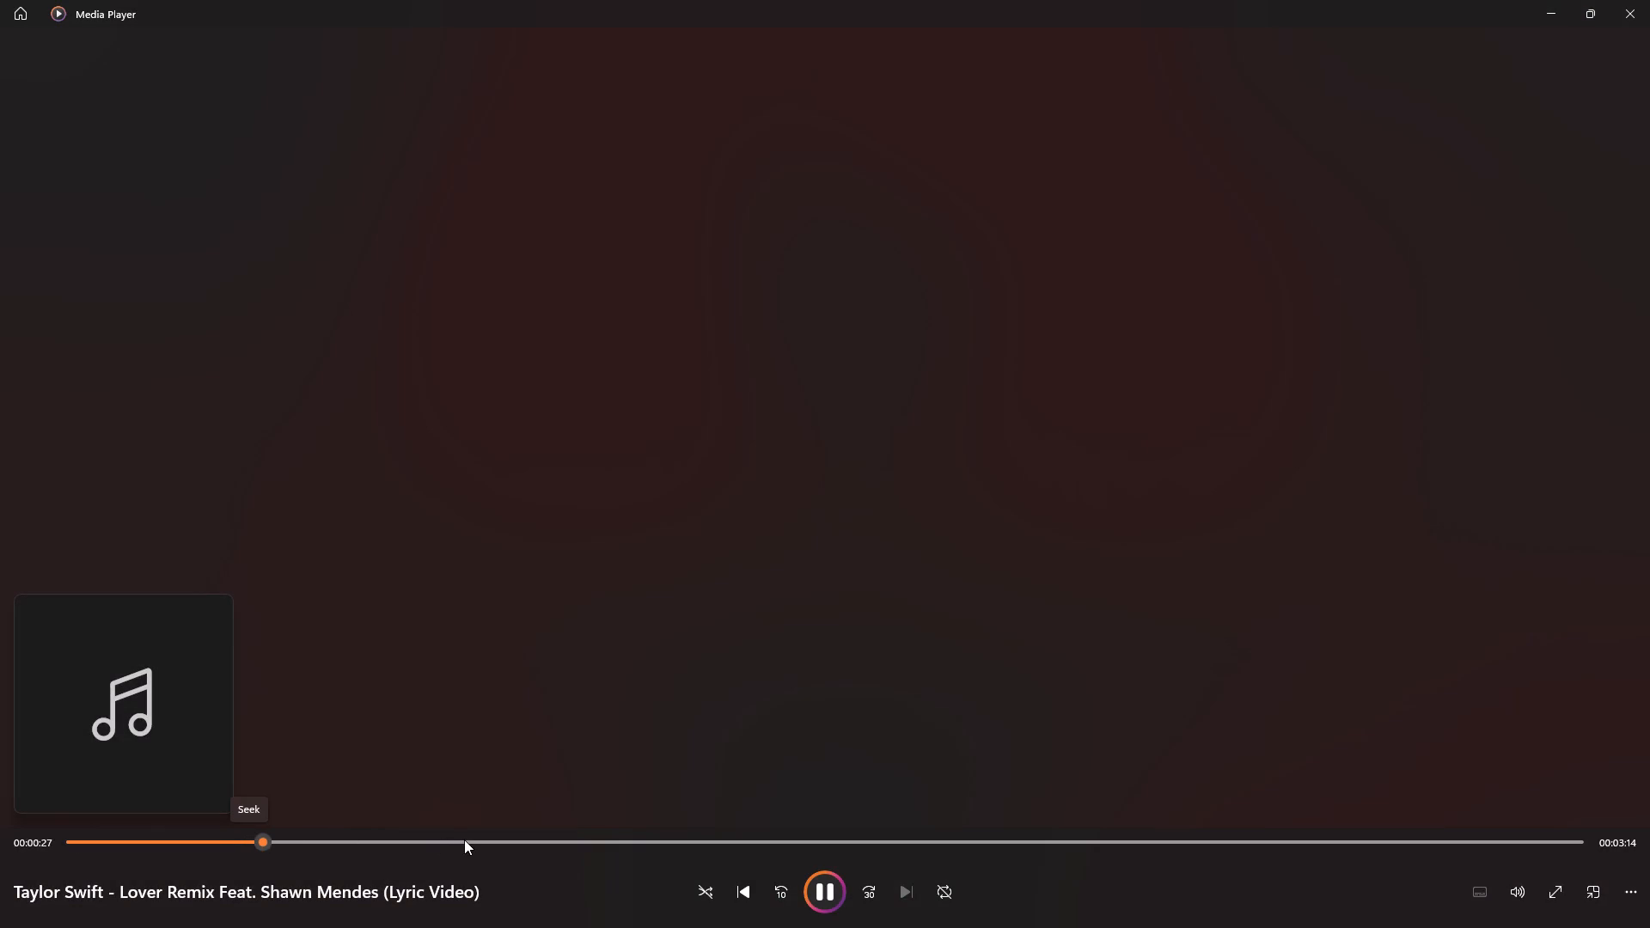
left_click(464, 839)
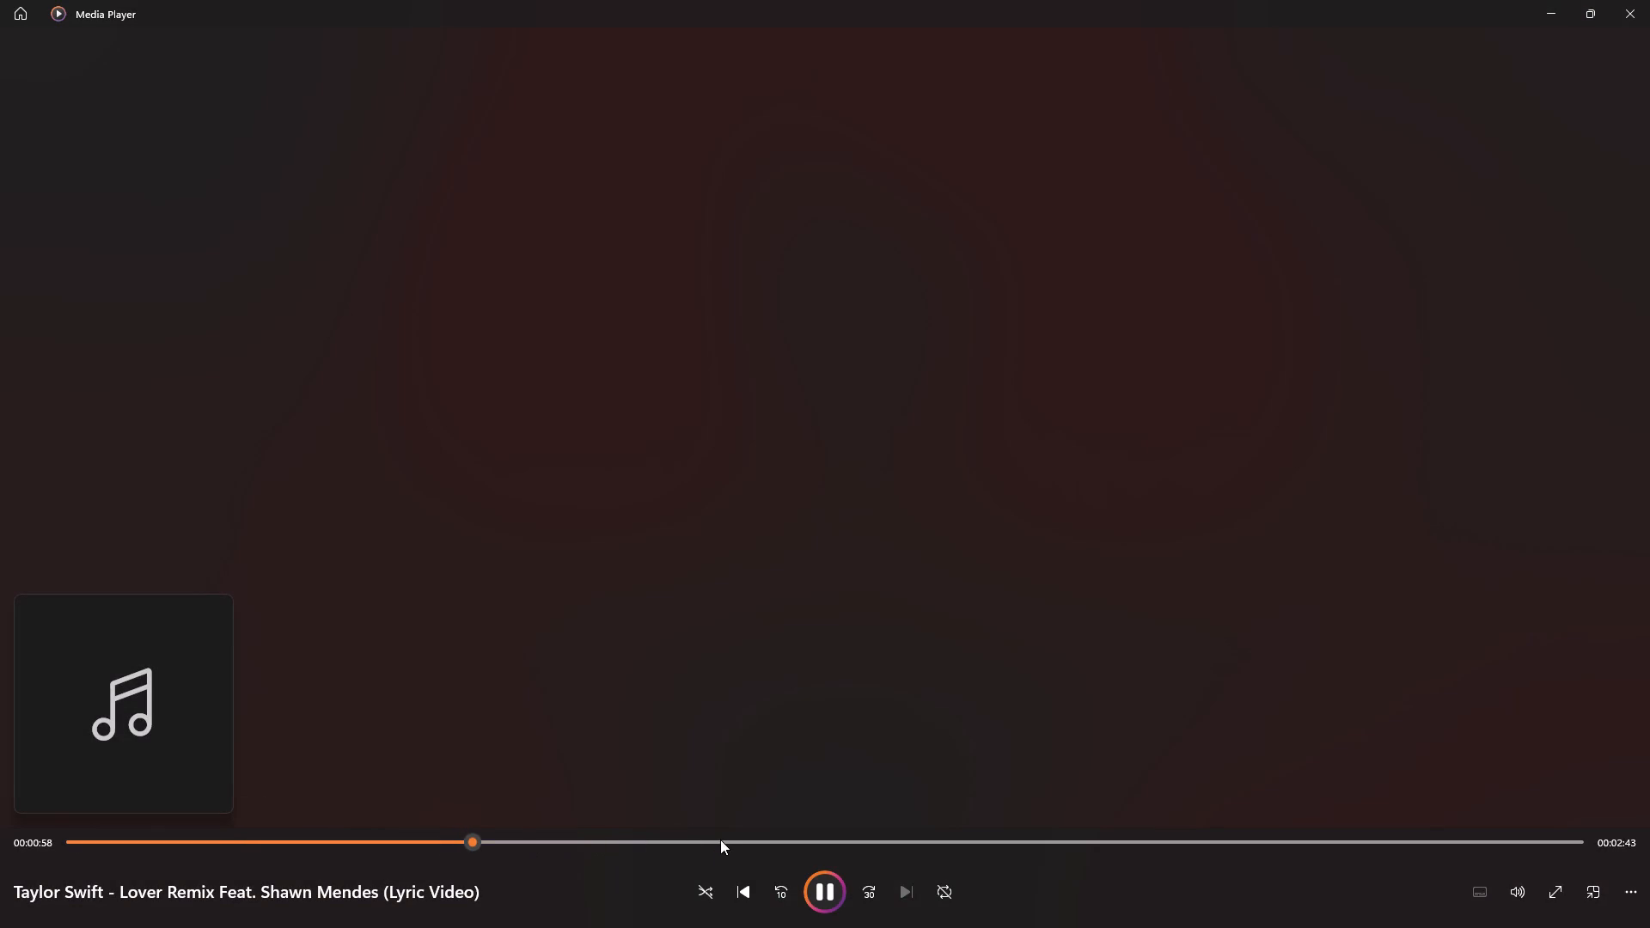
left_click(720, 839)
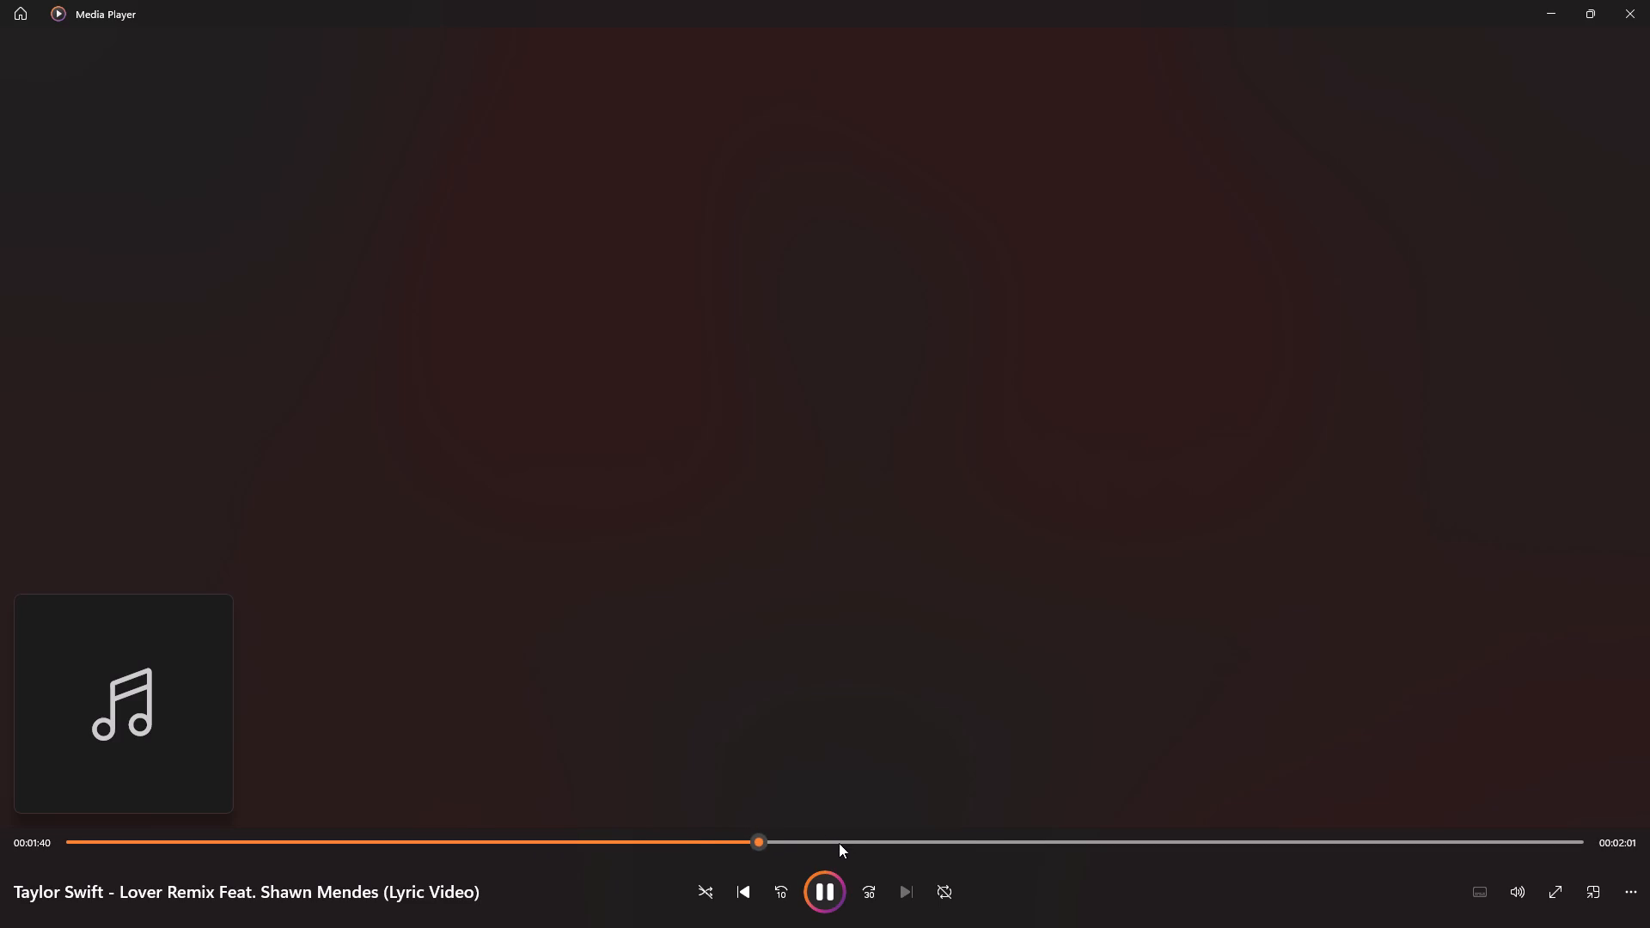
left_click(895, 844)
left_click(1012, 841)
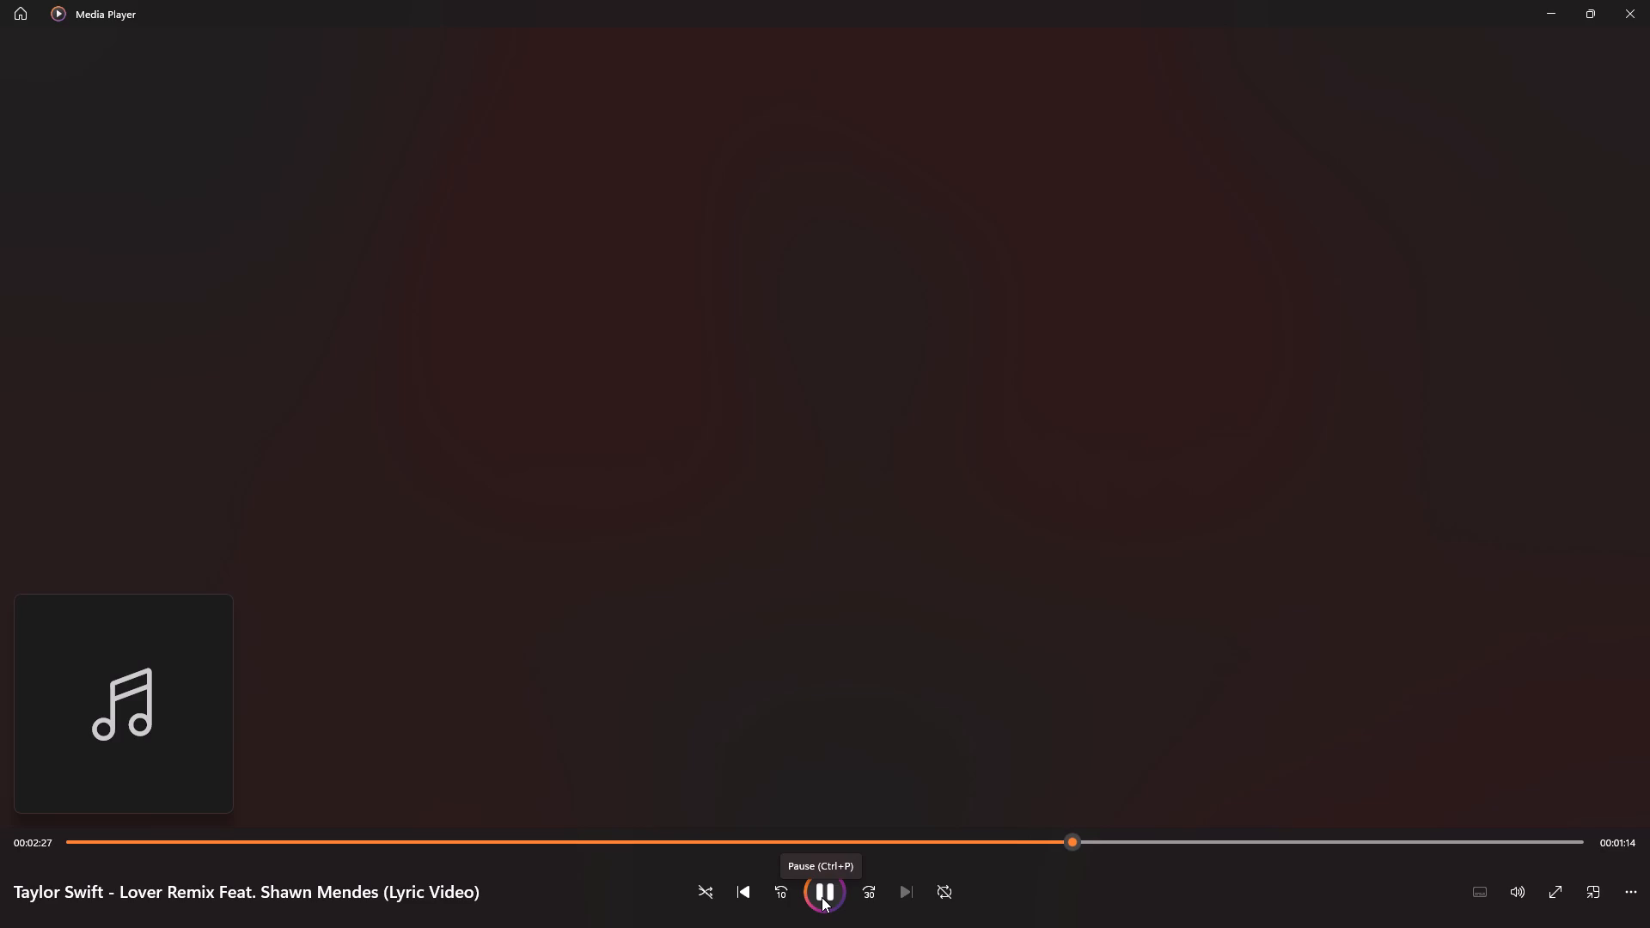
left_click(822, 897)
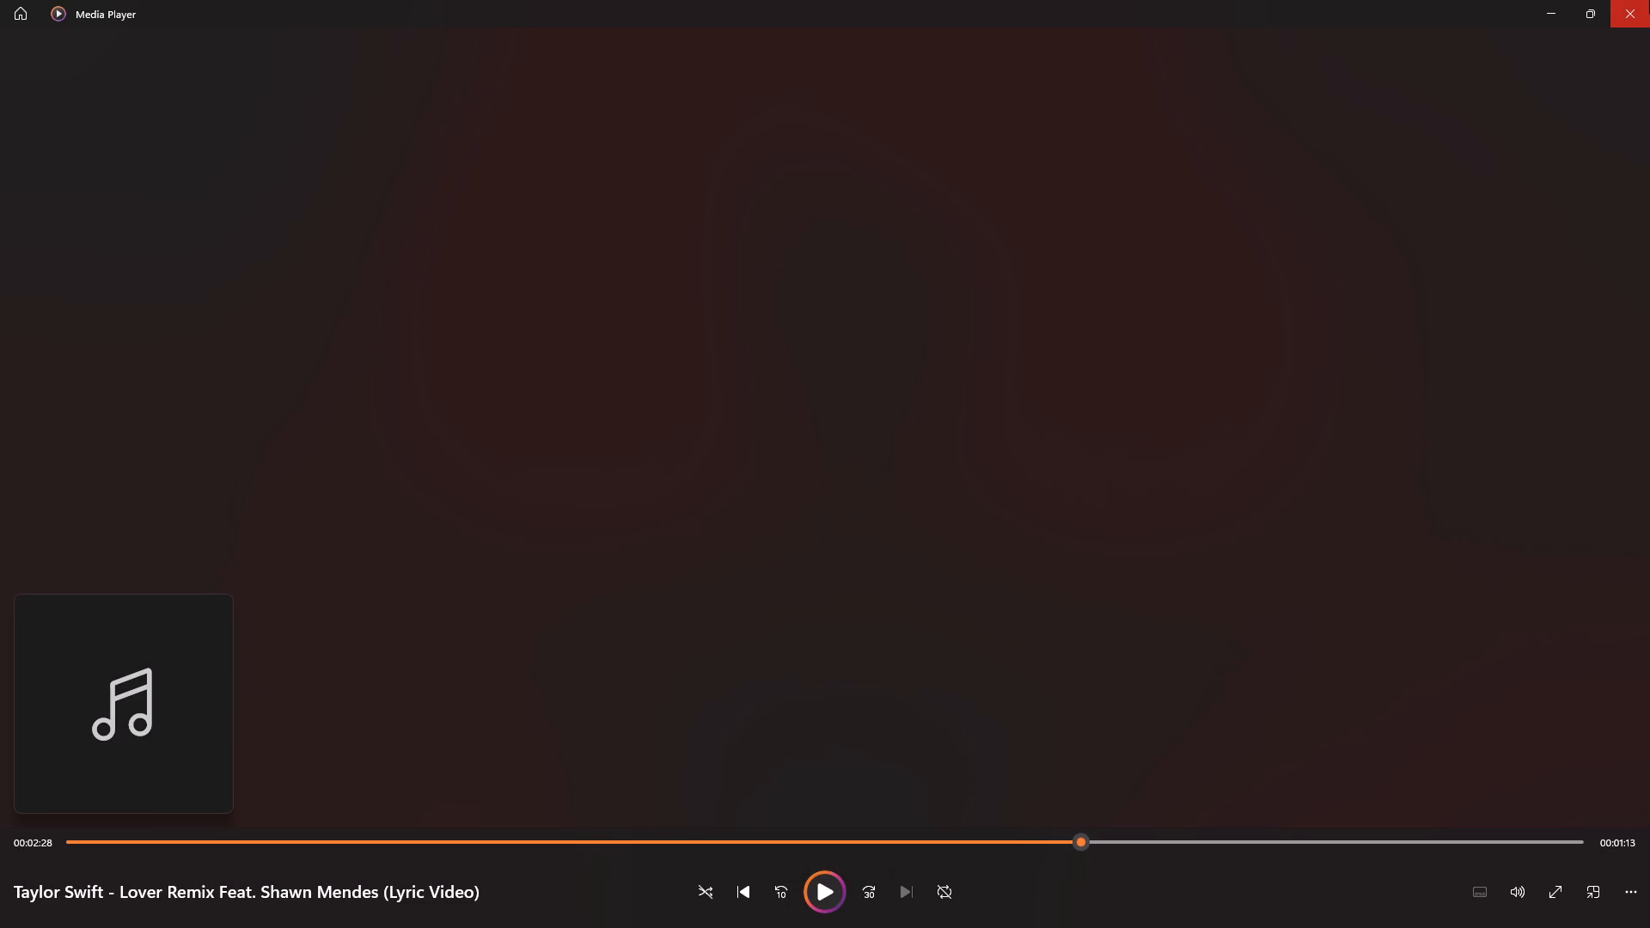
left_click(1649, 0)
Import the Lover Remix MP3 from the Downloads folder into the Premiere project.
left_click_drag(304, 261, 558, 540)
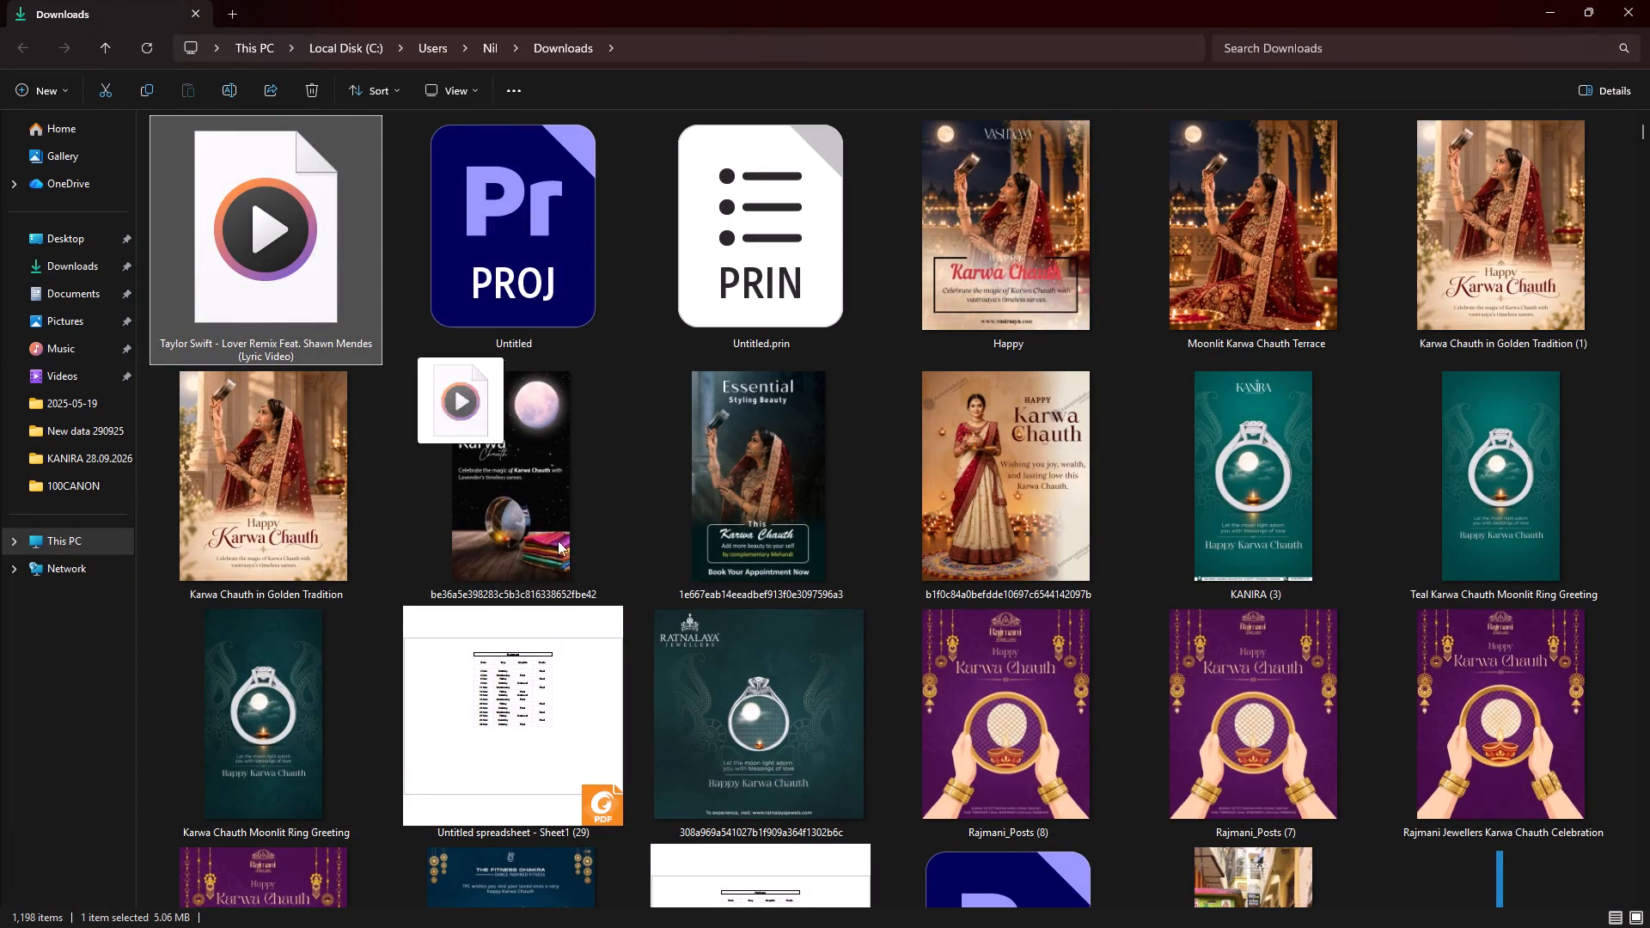
left_click_drag(558, 540, 866, 821)
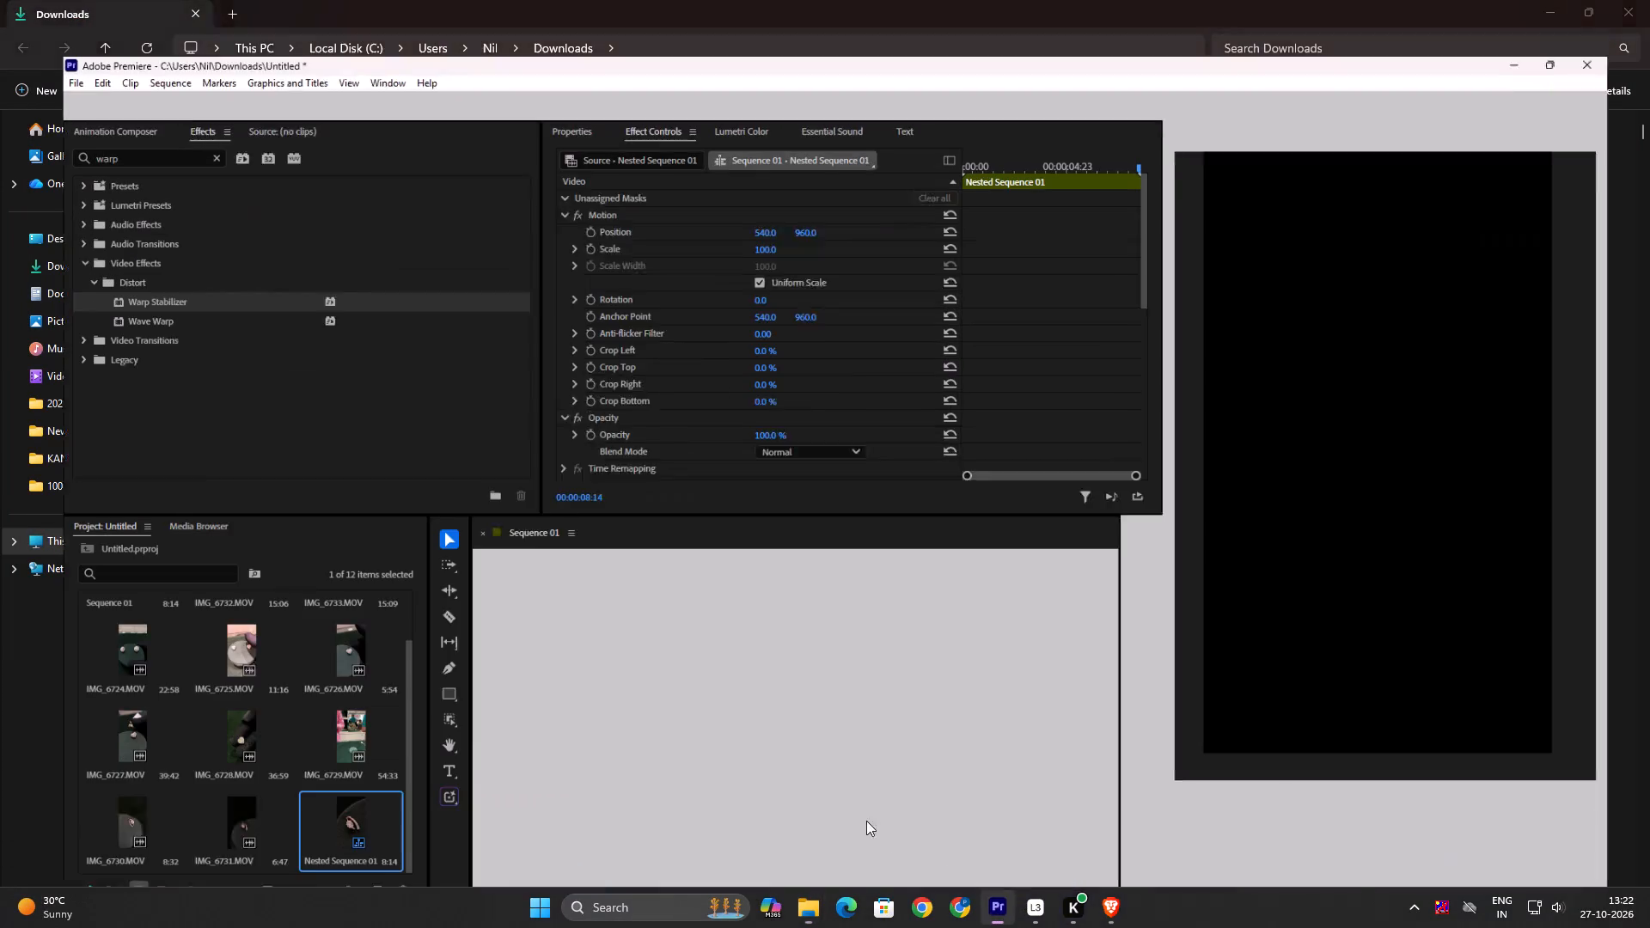
left_click_drag(866, 821, 296, 809)
Audition the Lover Remix in the Source monitor and mark its In point at 00:02:13:07.
scroll(305, 765, "down", 4)
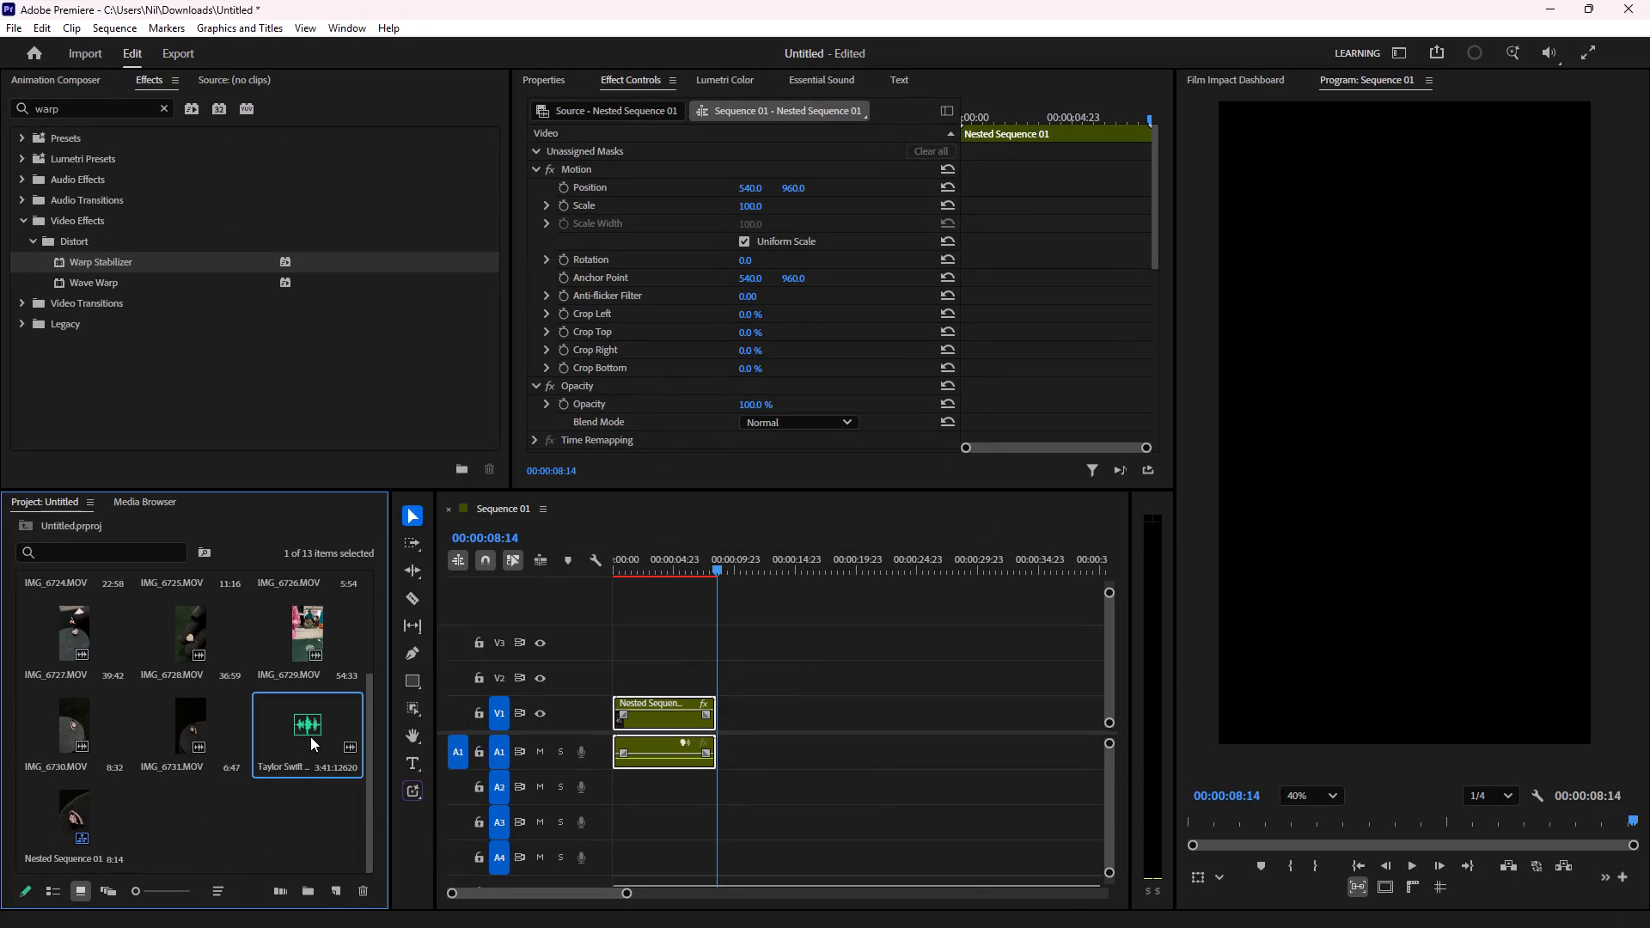
double_click(310, 736)
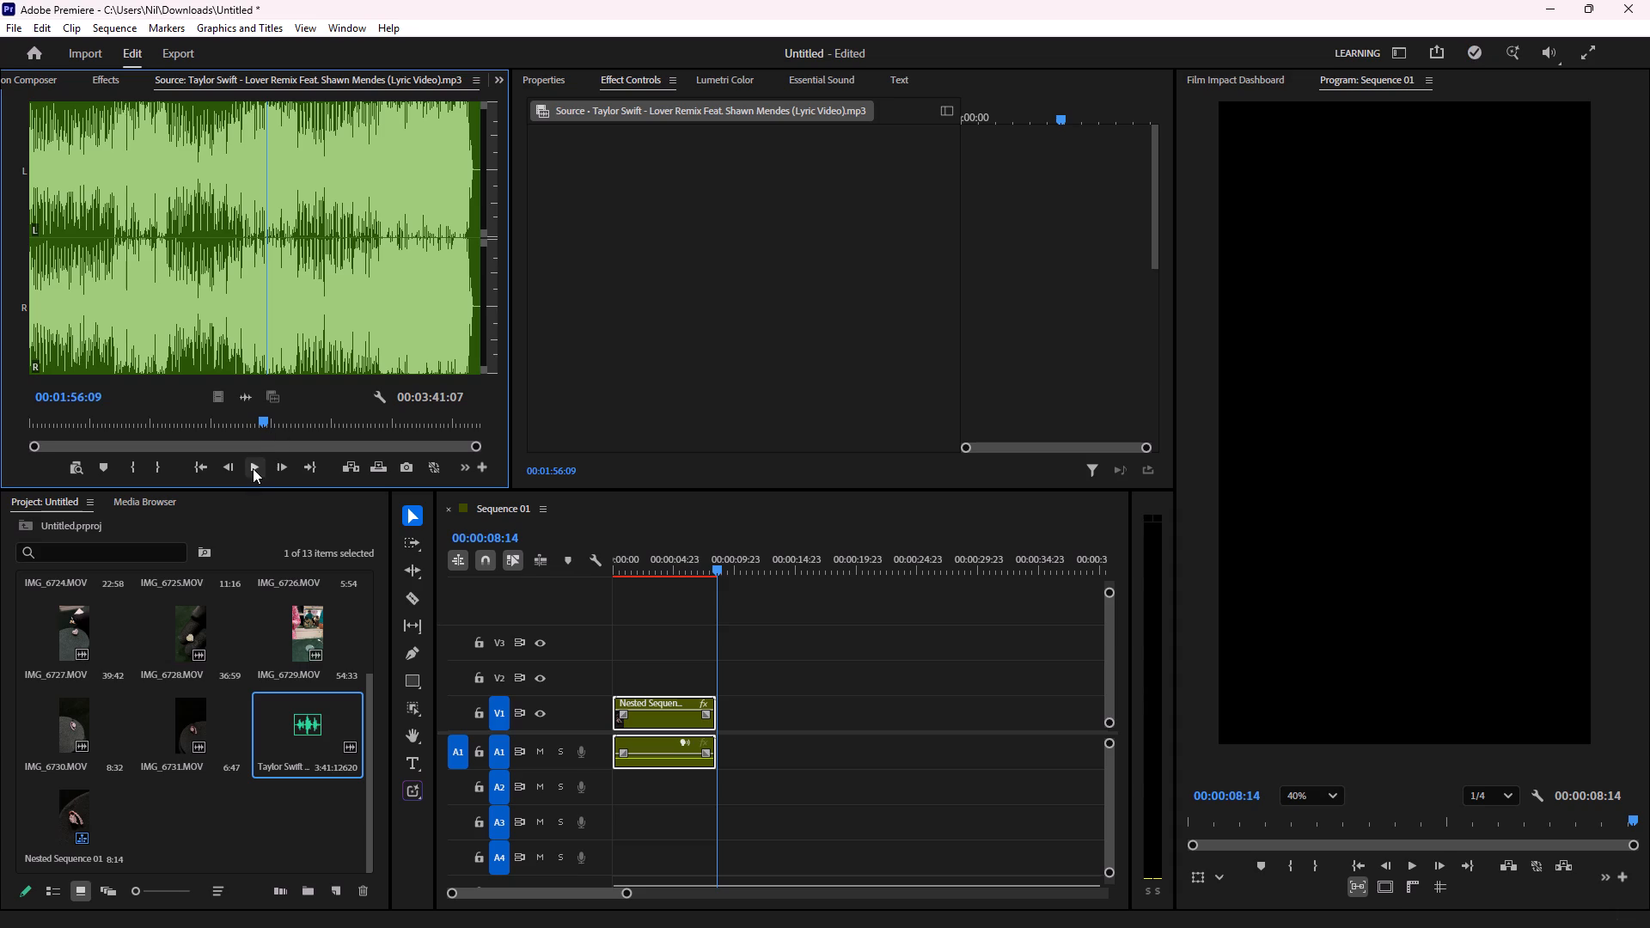
left_click(253, 468)
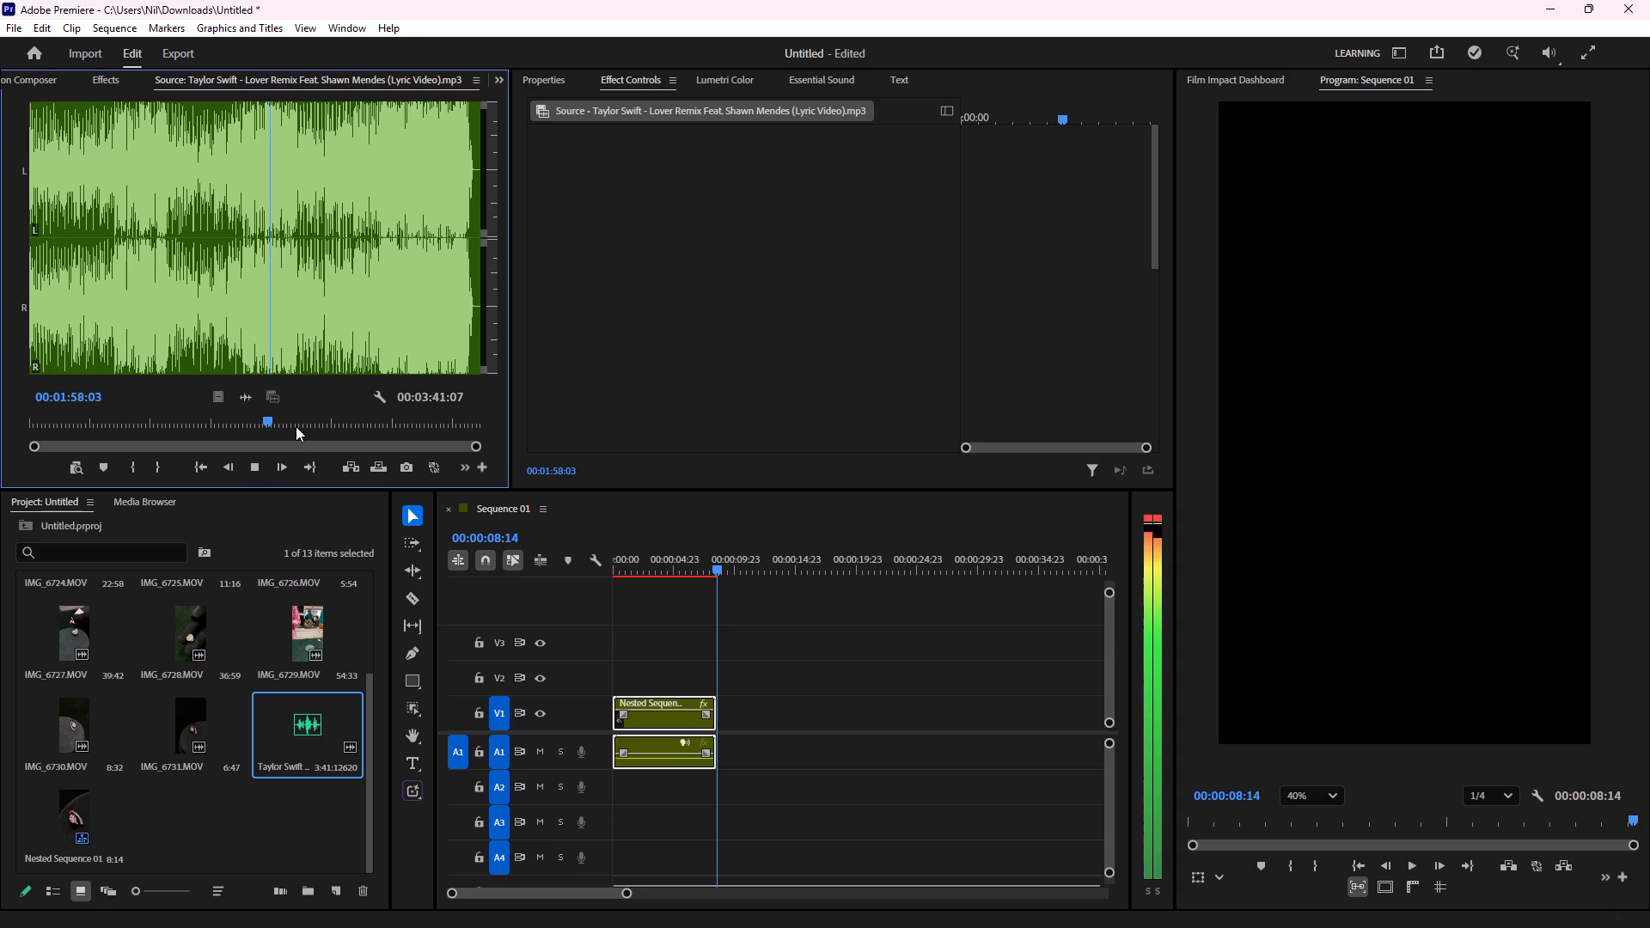
left_click(296, 426)
left_click(254, 467)
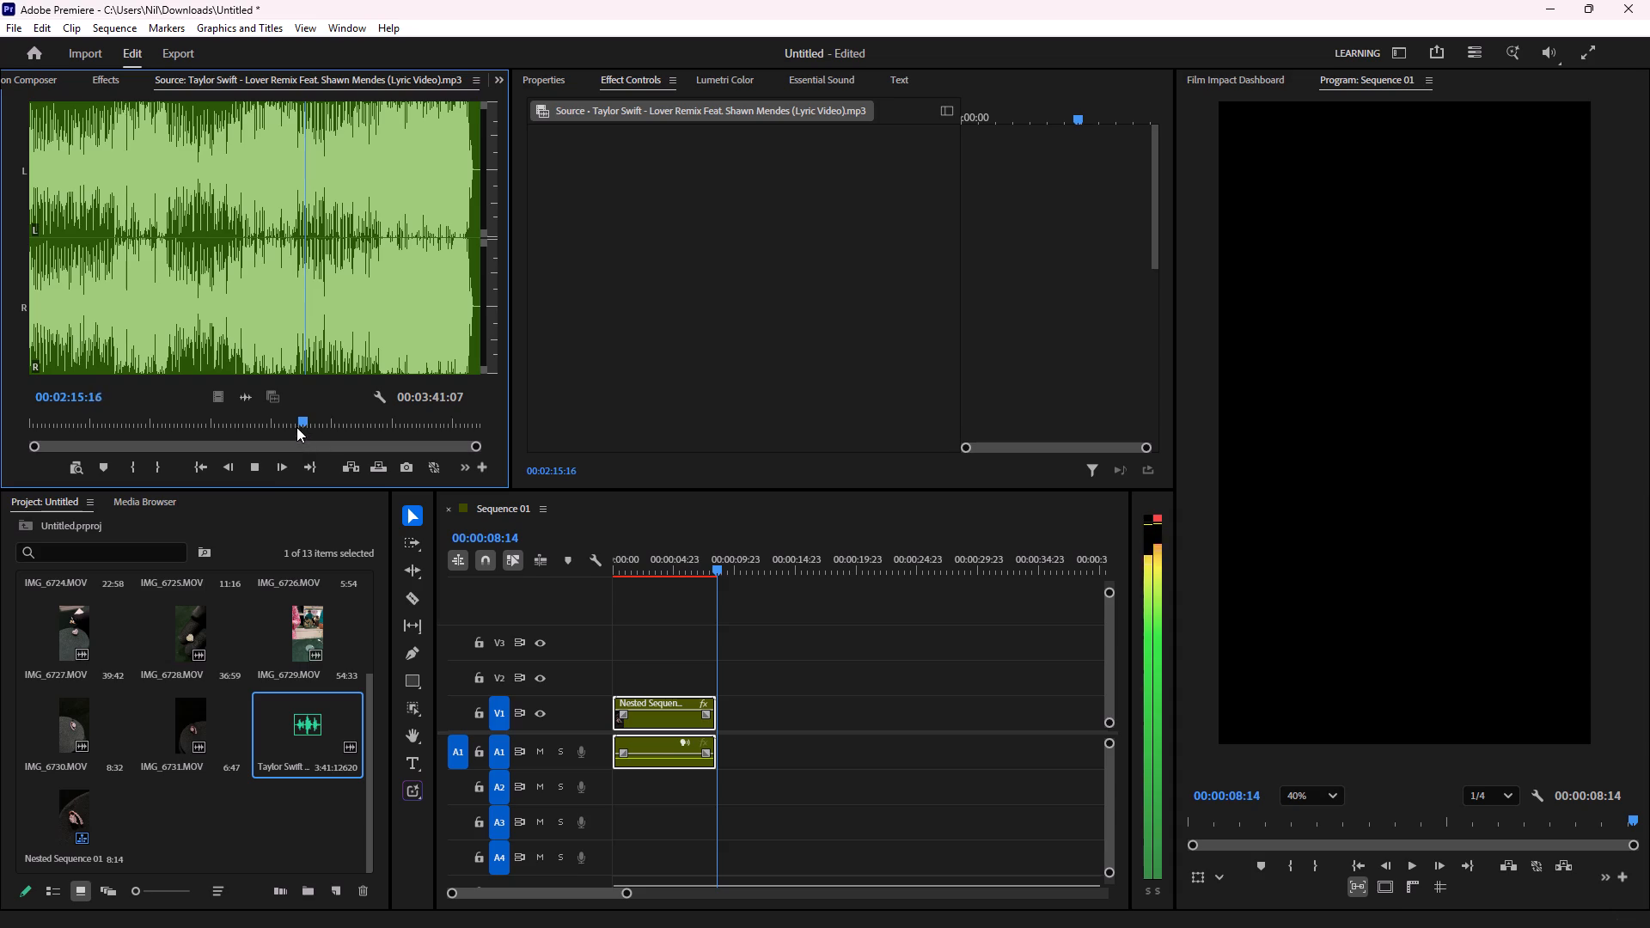
left_click_drag(299, 422, 286, 425)
left_click(254, 468)
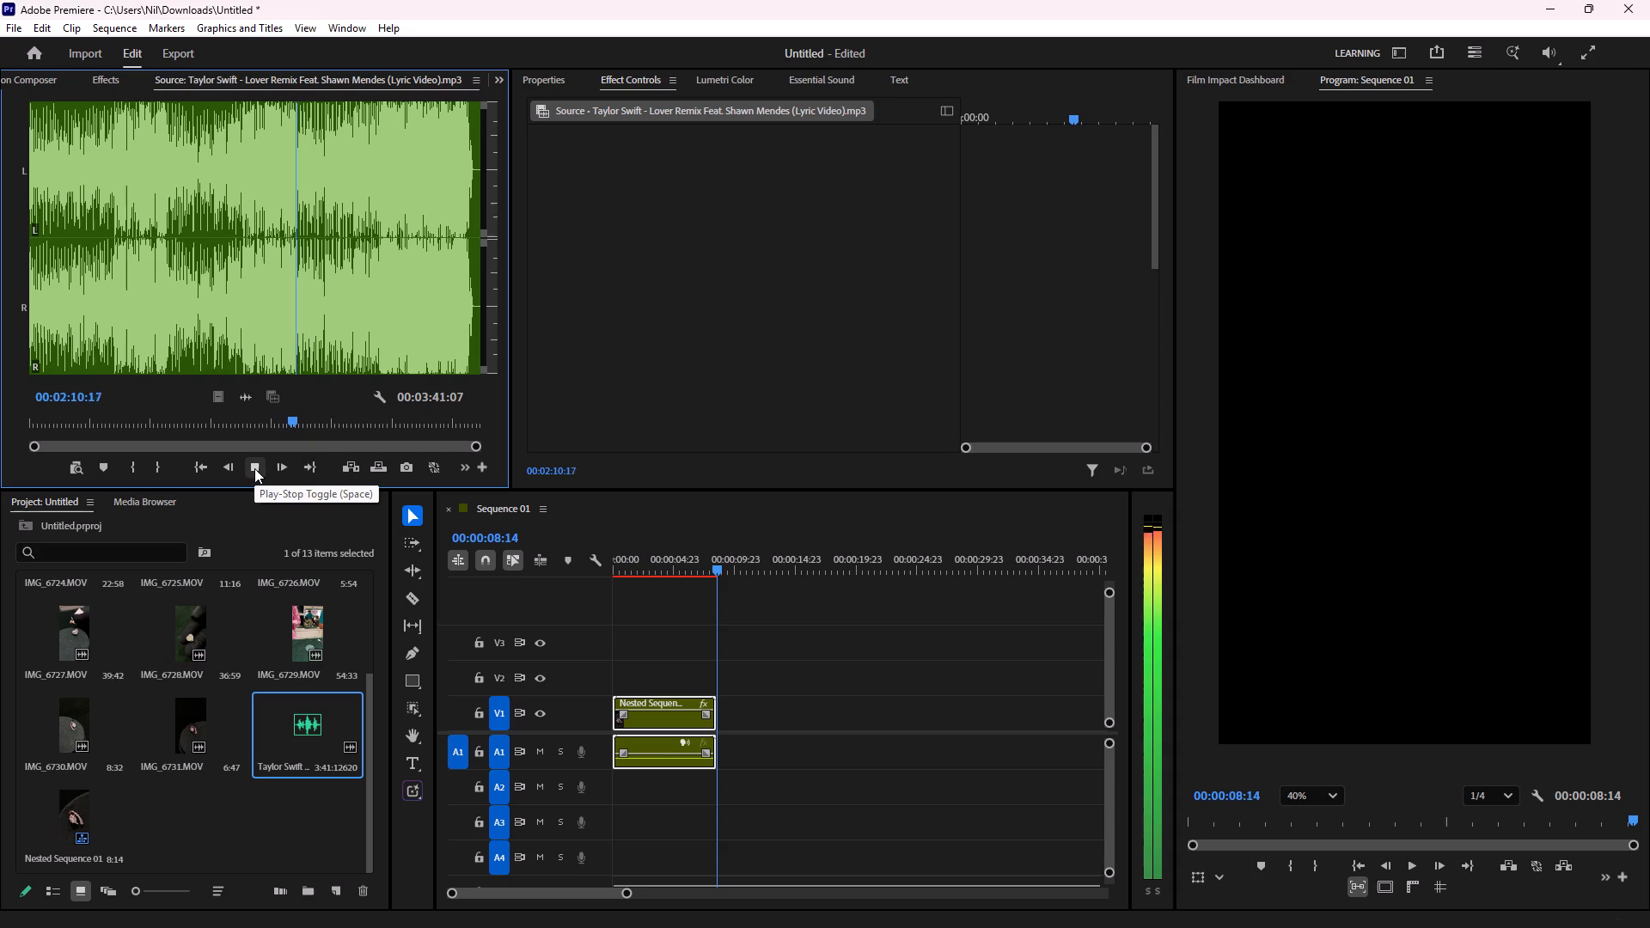
left_click(254, 468)
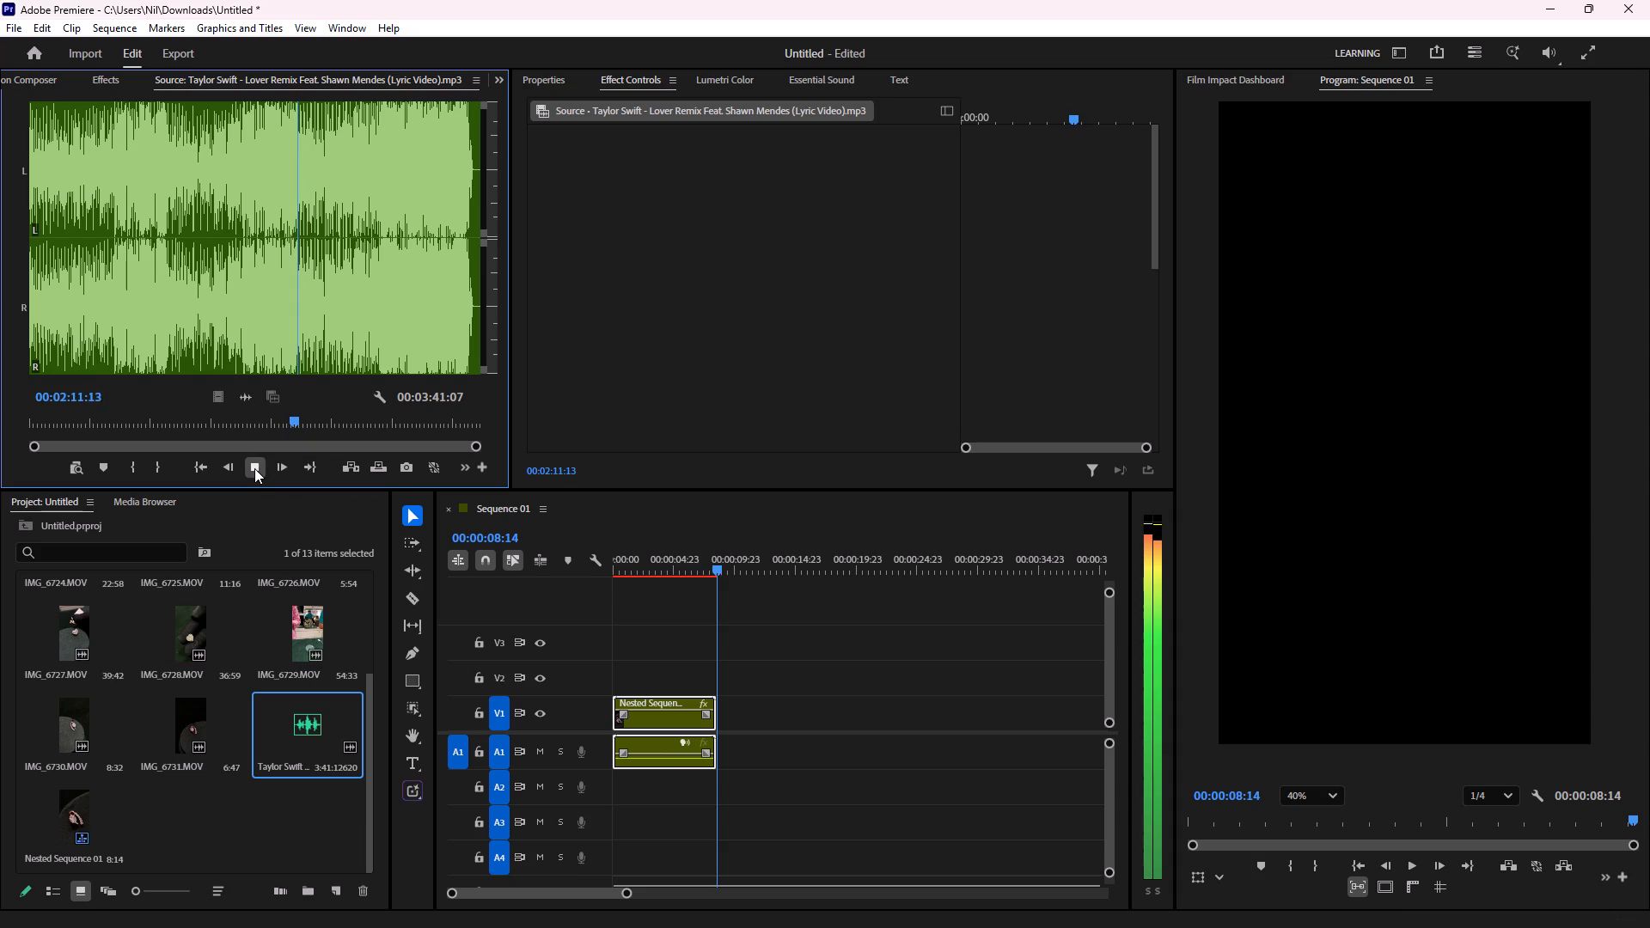
left_click(254, 468)
left_click(254, 468)
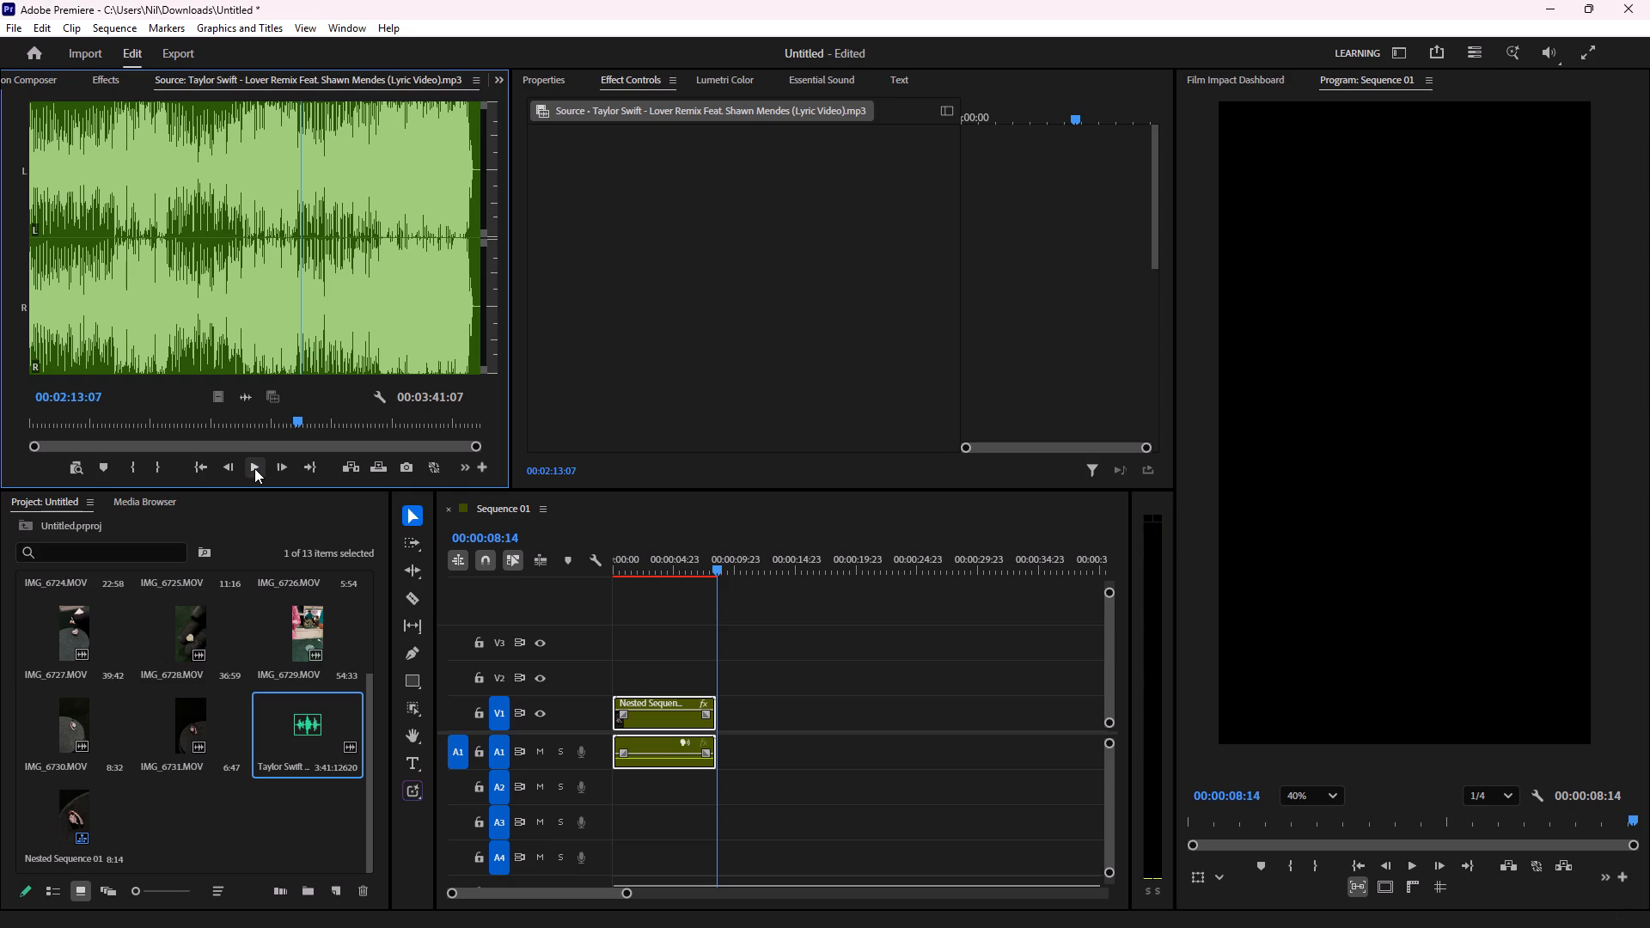
left_click(138, 465)
Place the marked Lover Remix audio on track A2 at the start of Sequence 01.
left_click_drag(247, 400, 603, 776)
Play the sequence from the start with the music and trim the end of Nested Sequence 01 to 00:00:03:07.
left_click_drag(619, 550, 599, 564)
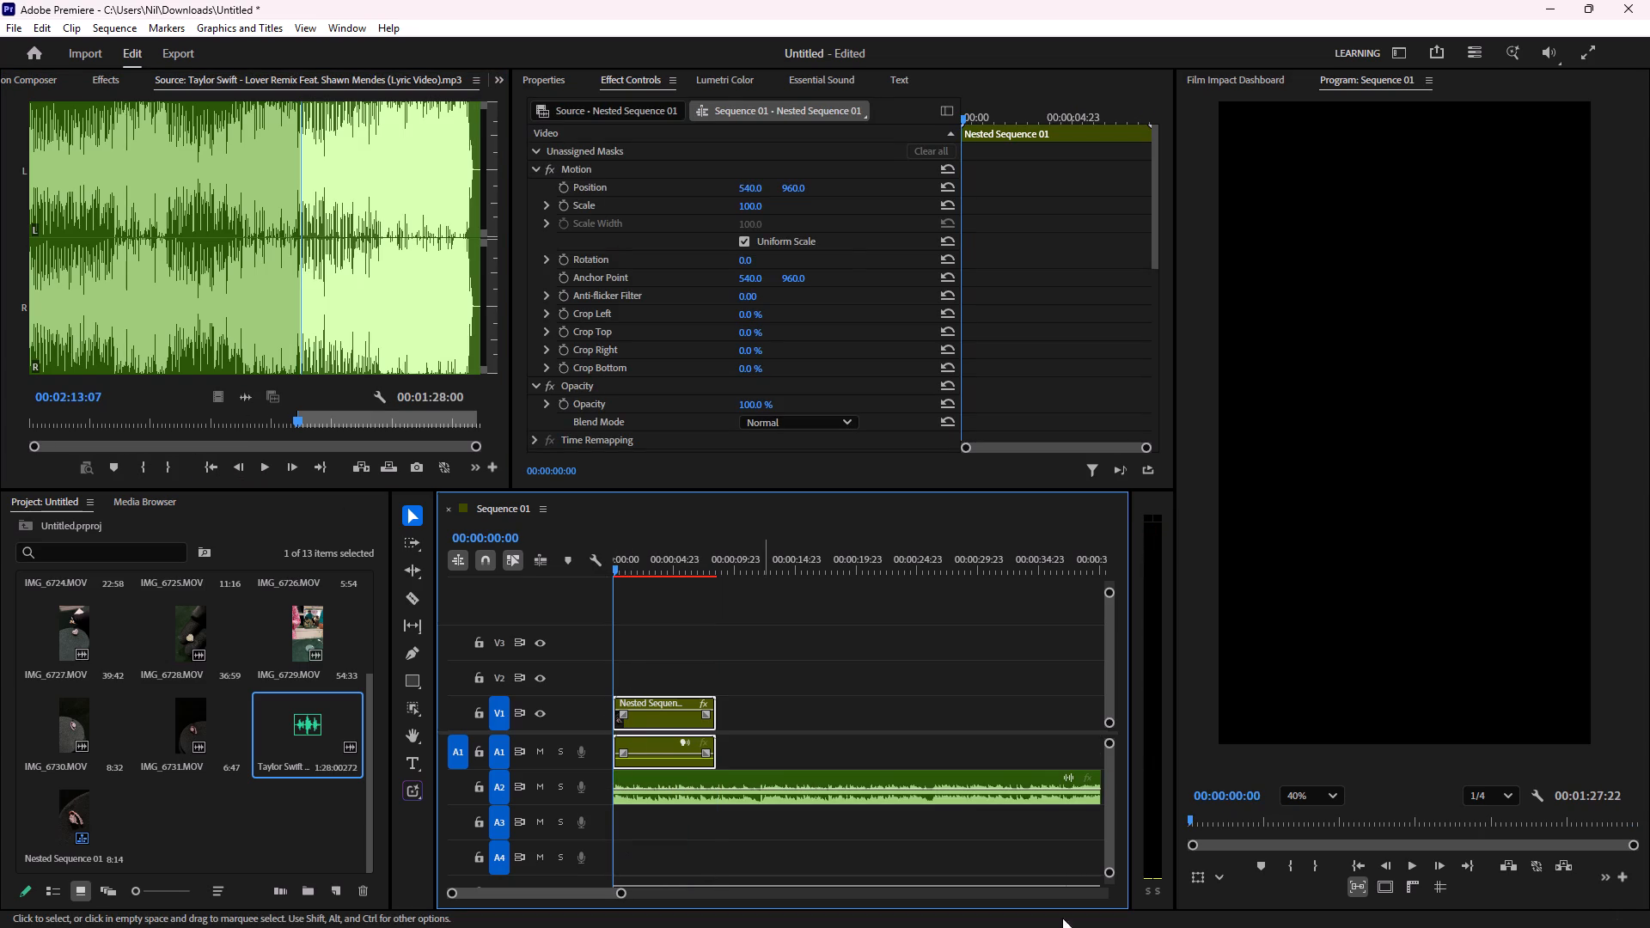
left_click(1413, 860)
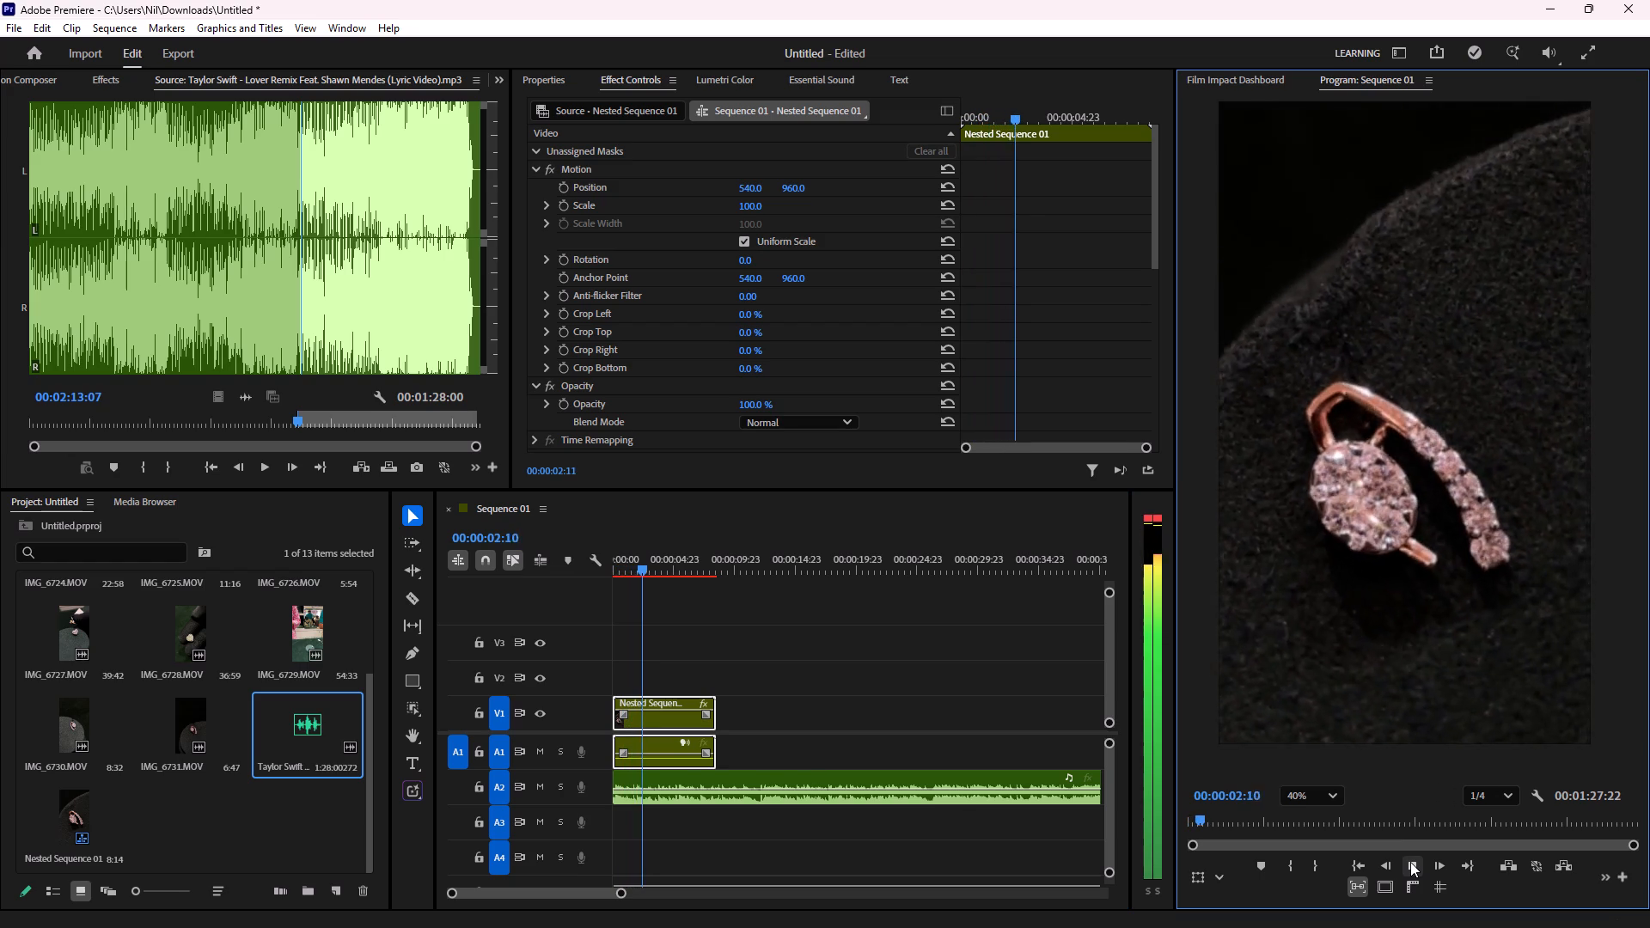
left_click(1410, 862)
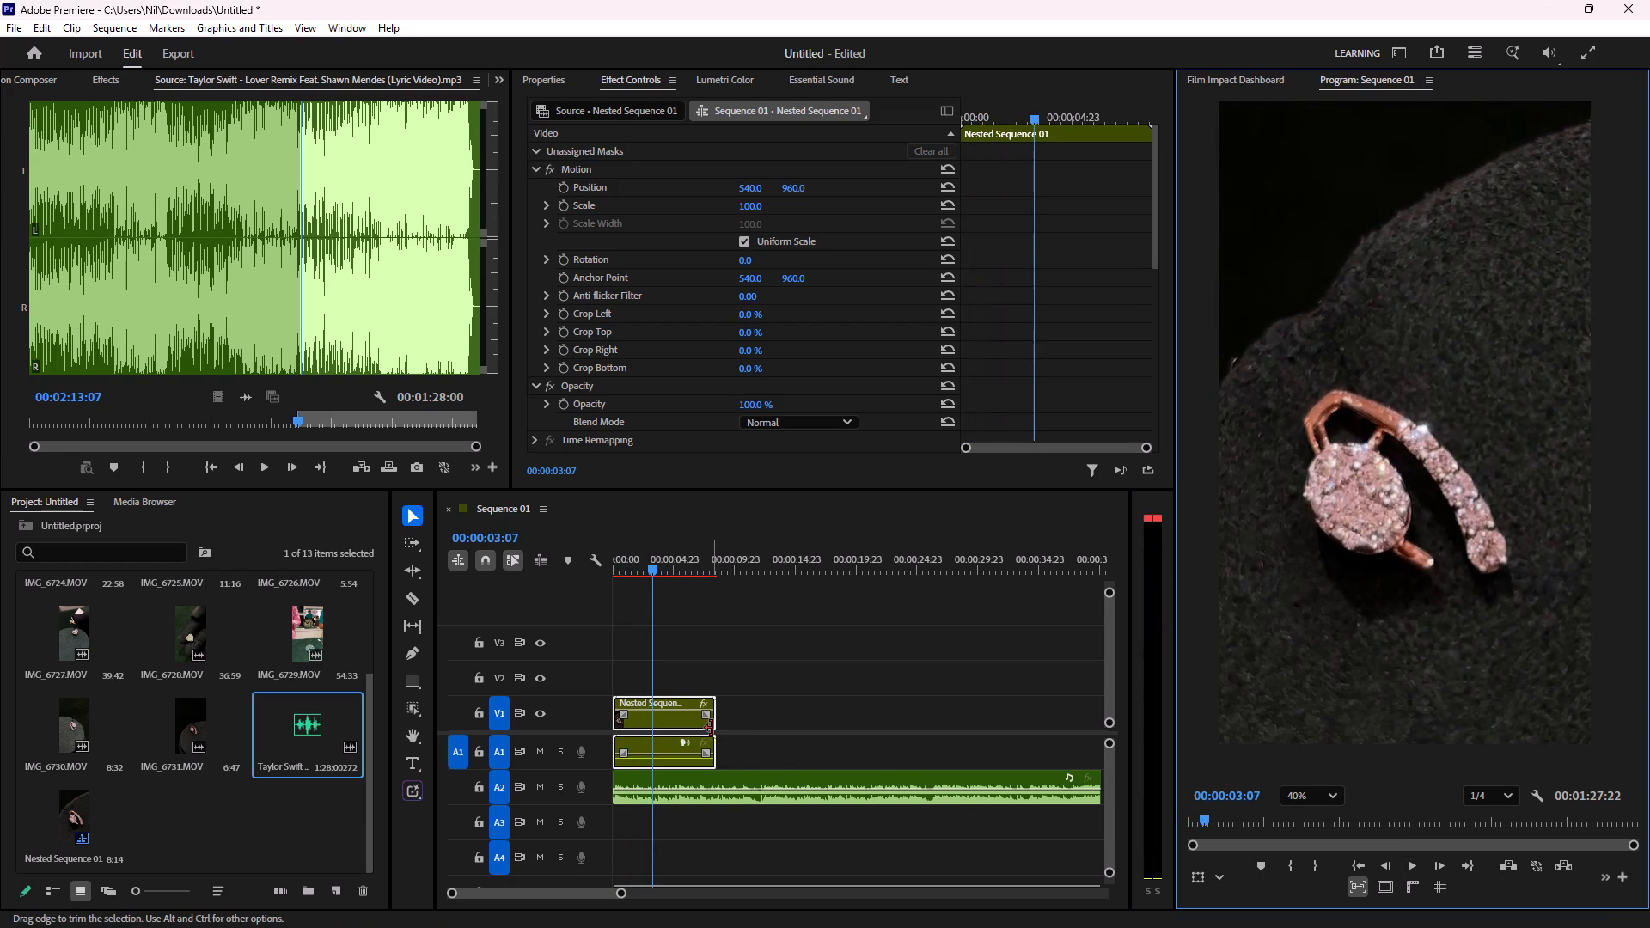
left_click_drag(718, 718, 659, 708)
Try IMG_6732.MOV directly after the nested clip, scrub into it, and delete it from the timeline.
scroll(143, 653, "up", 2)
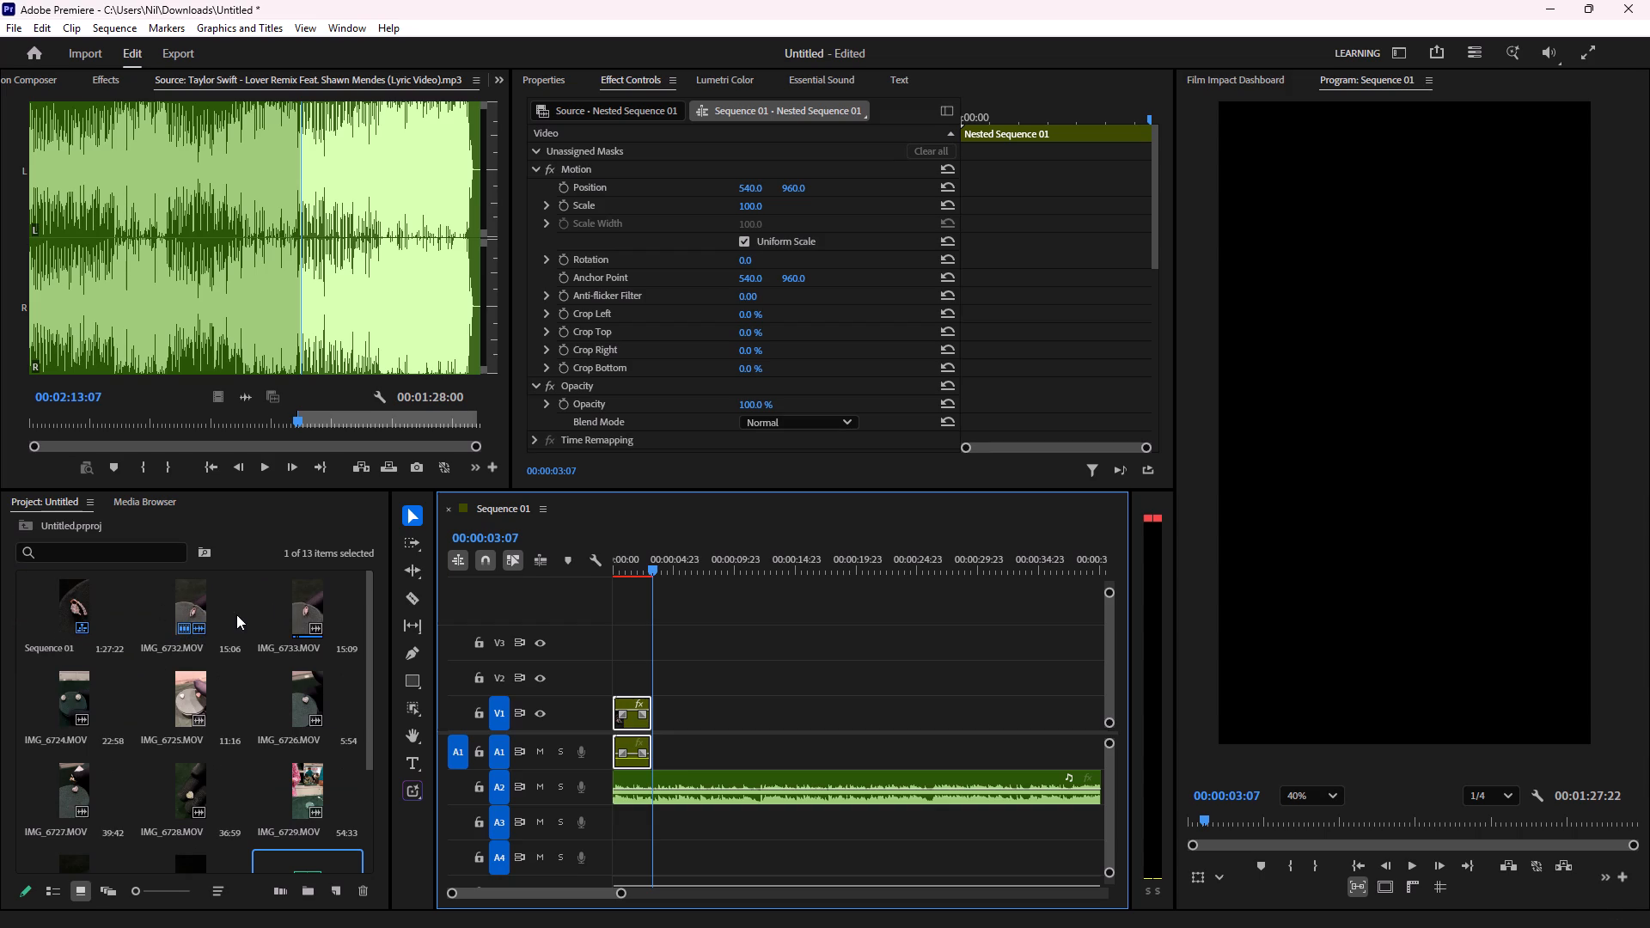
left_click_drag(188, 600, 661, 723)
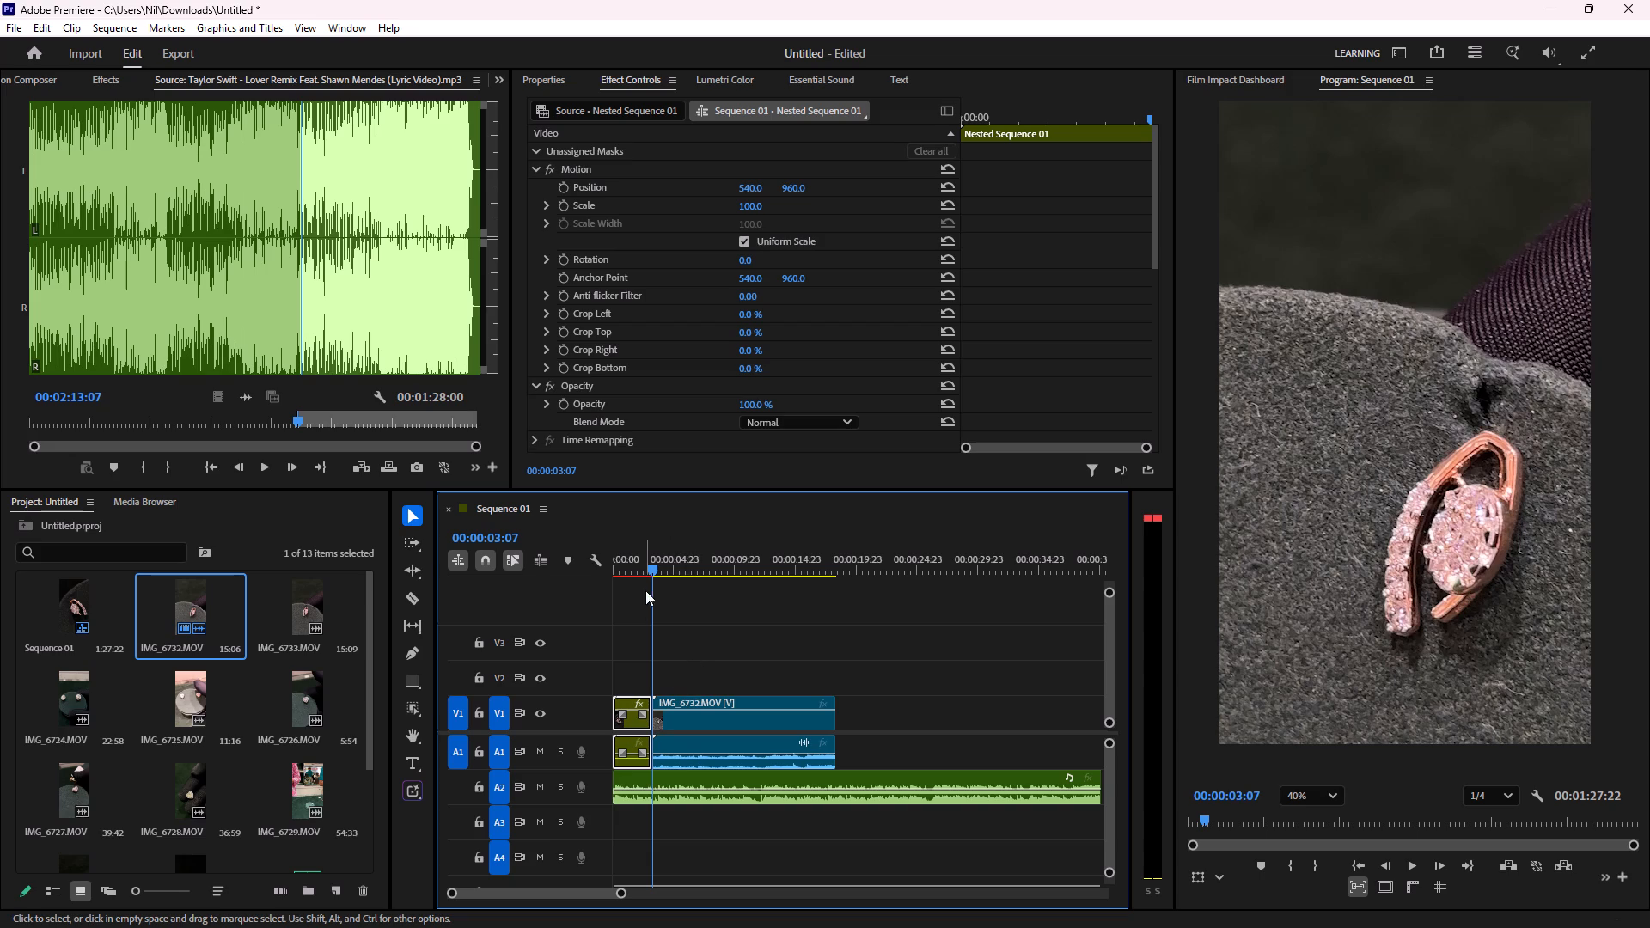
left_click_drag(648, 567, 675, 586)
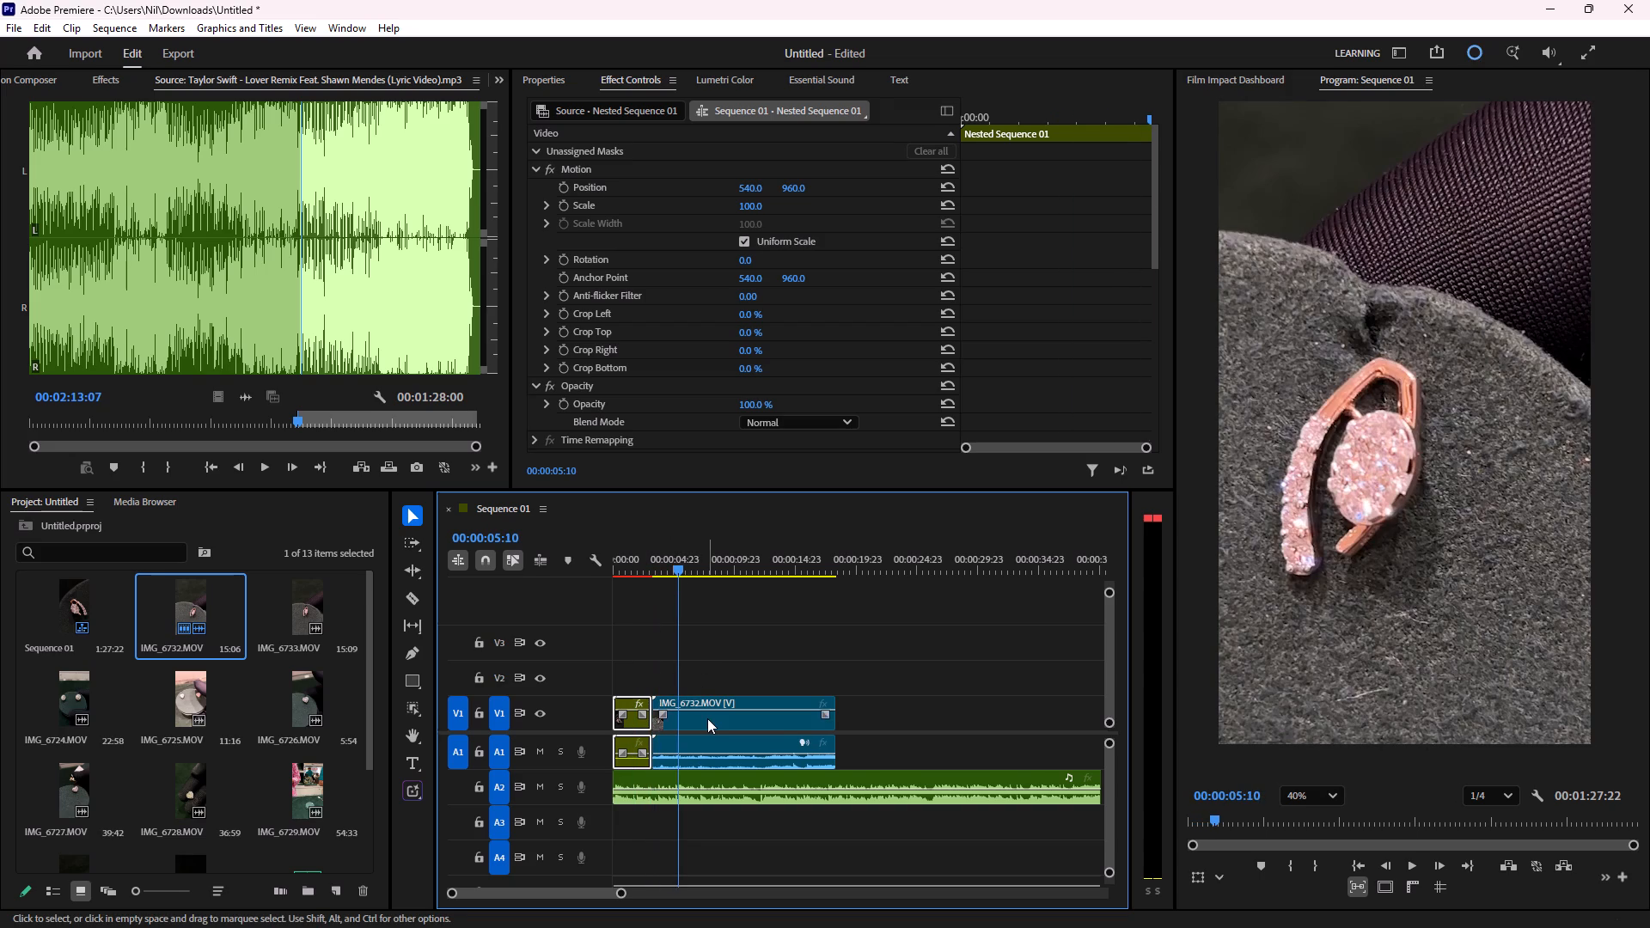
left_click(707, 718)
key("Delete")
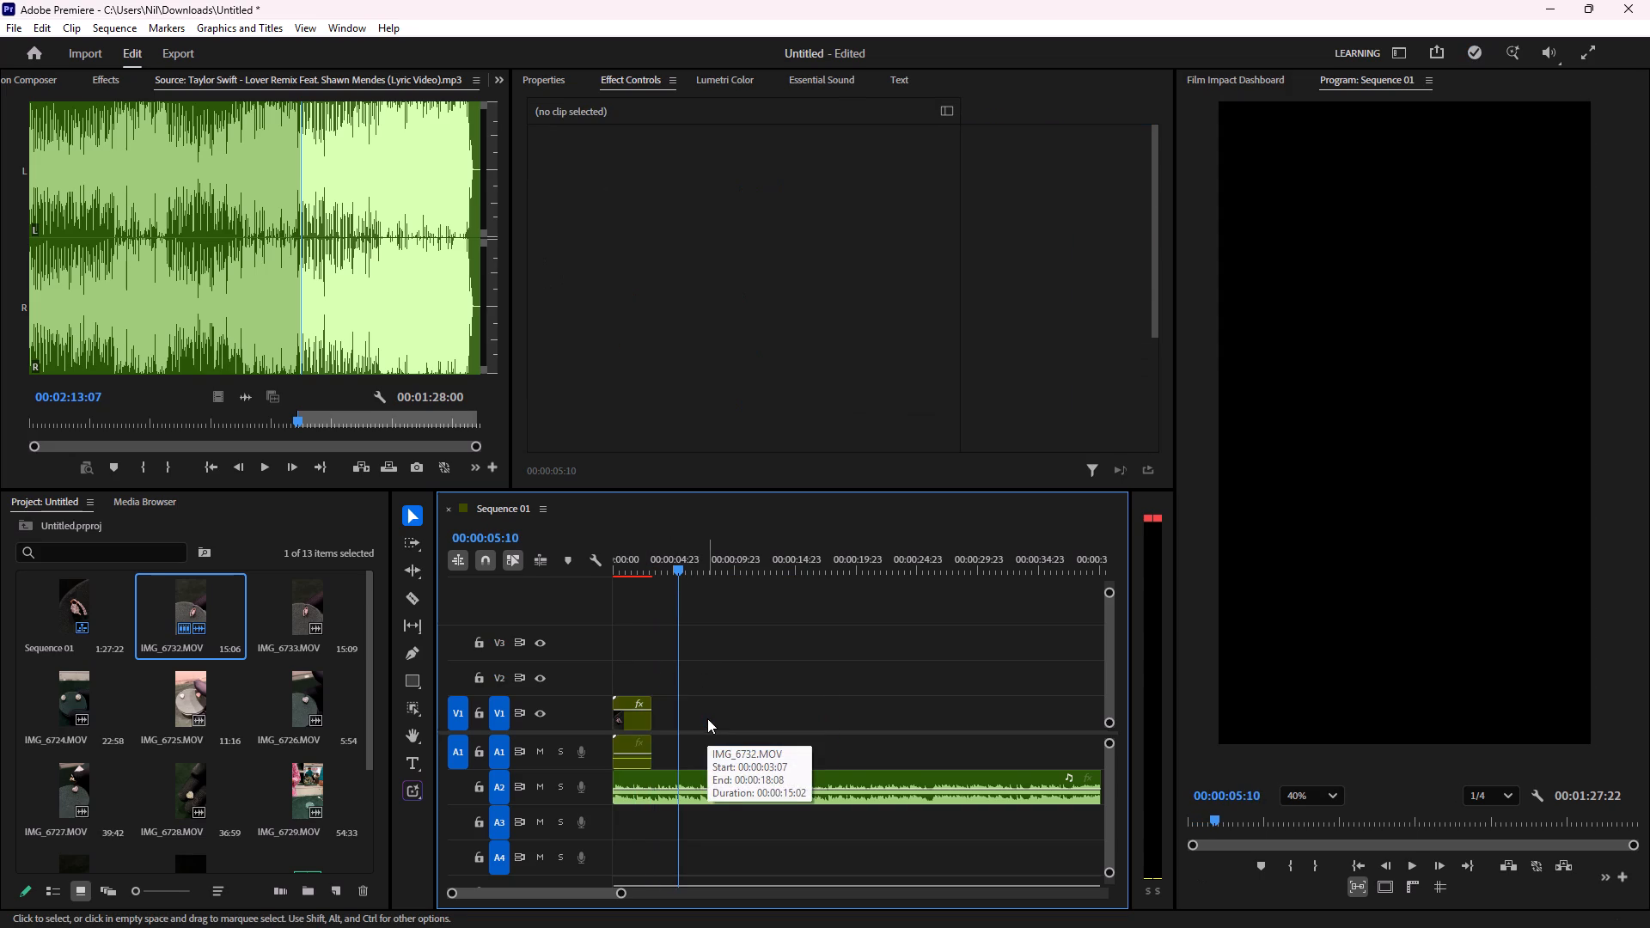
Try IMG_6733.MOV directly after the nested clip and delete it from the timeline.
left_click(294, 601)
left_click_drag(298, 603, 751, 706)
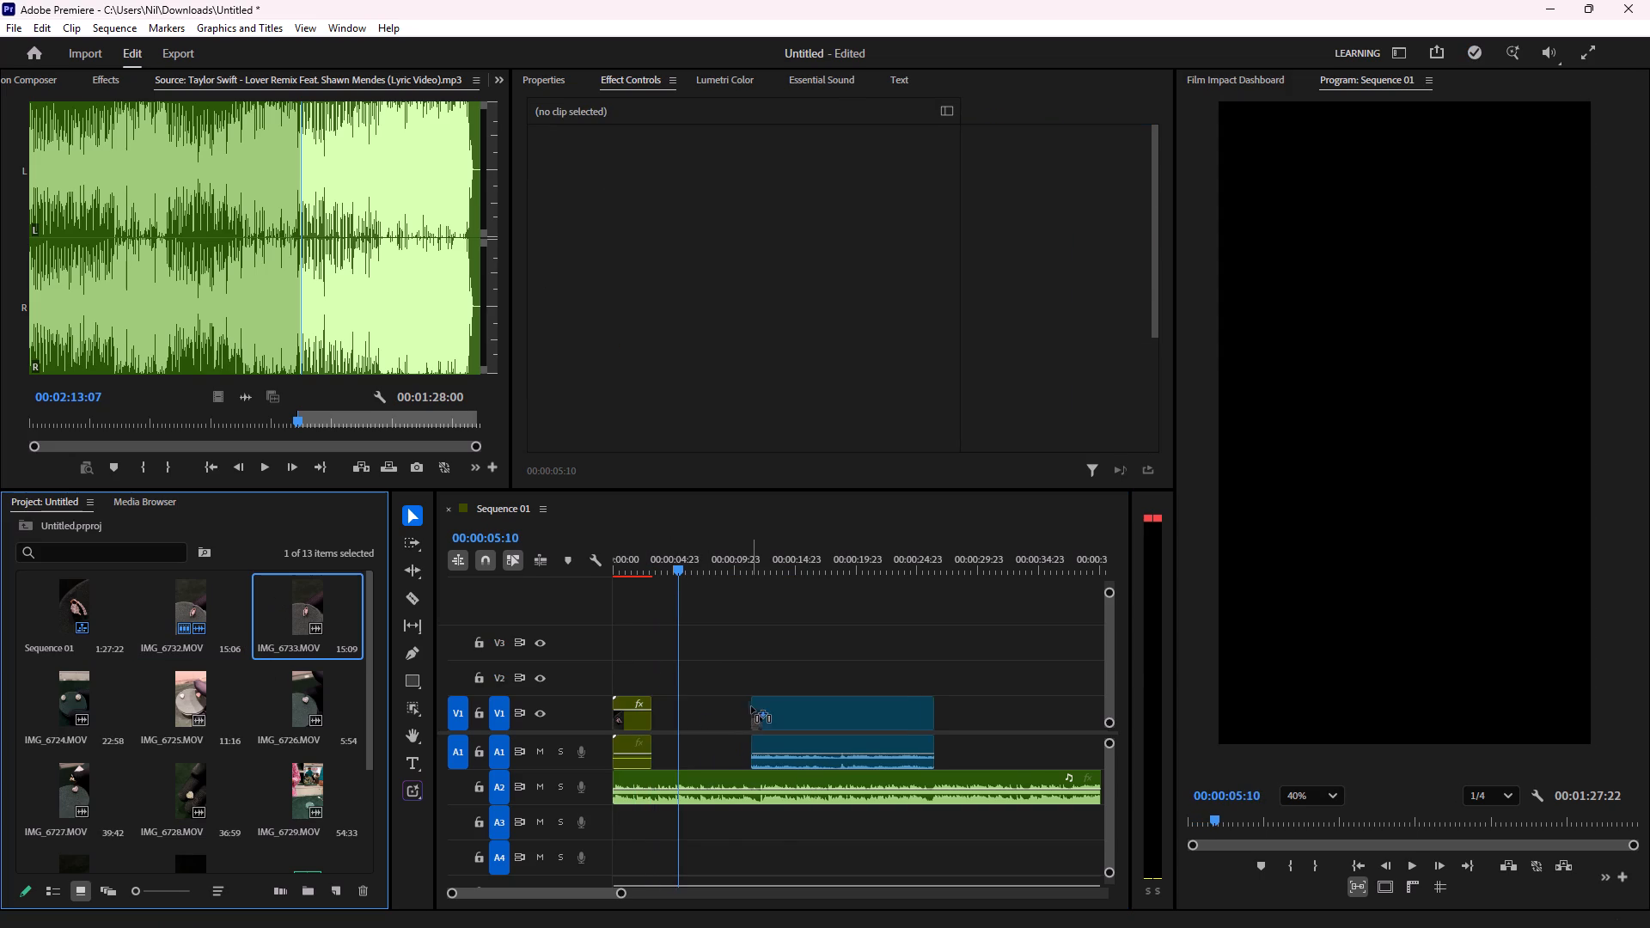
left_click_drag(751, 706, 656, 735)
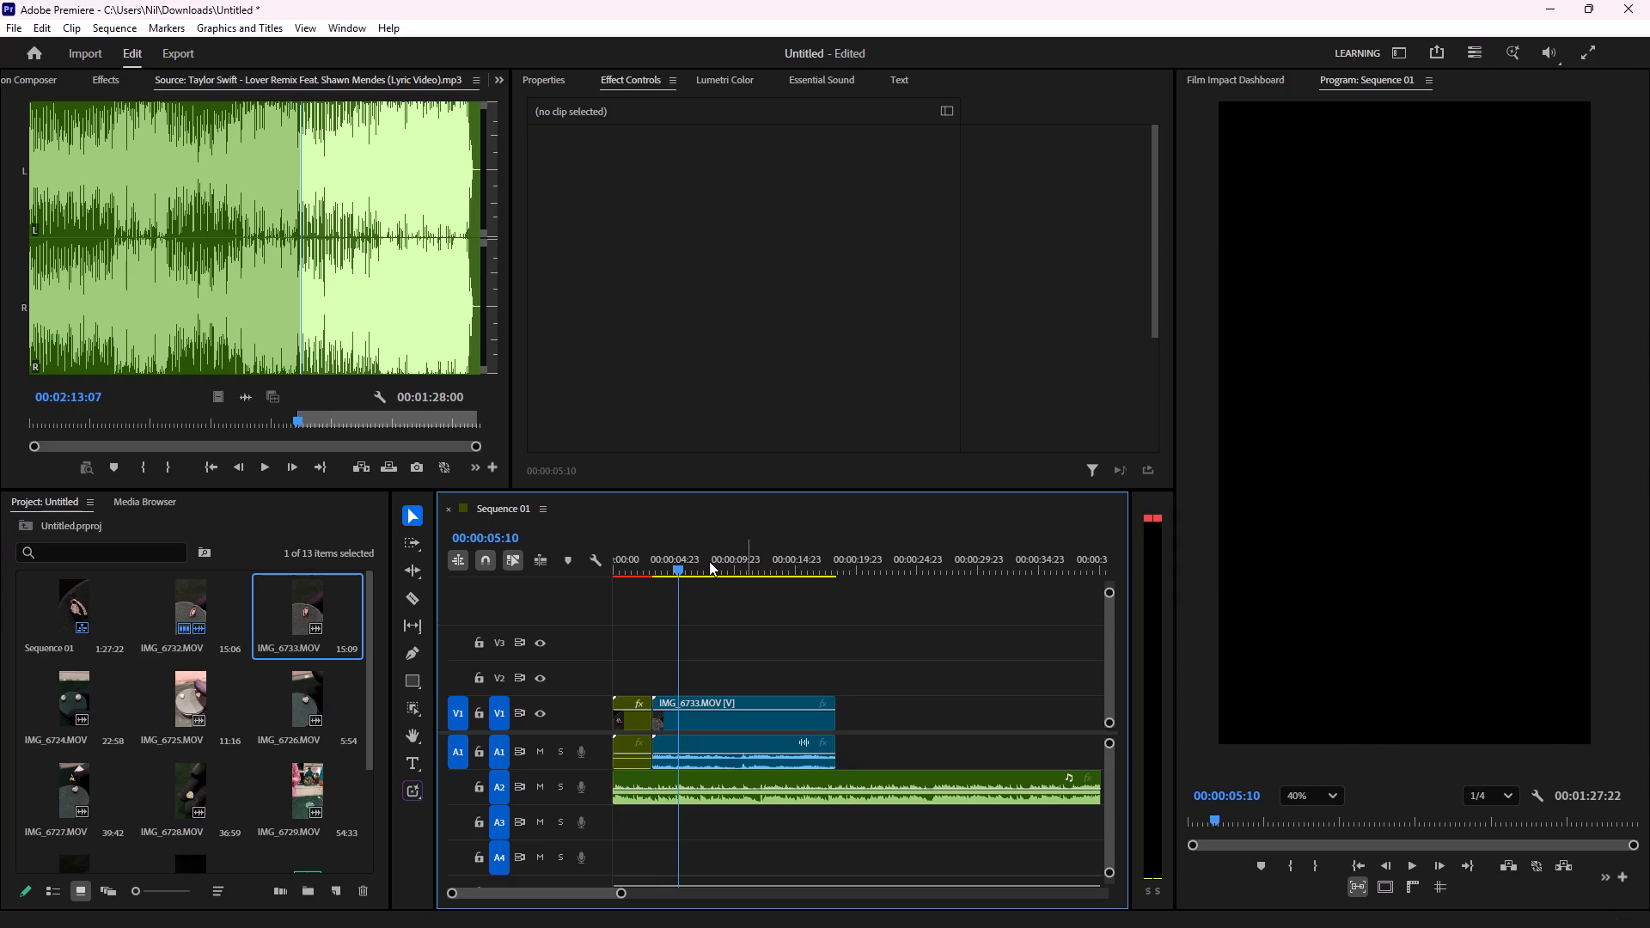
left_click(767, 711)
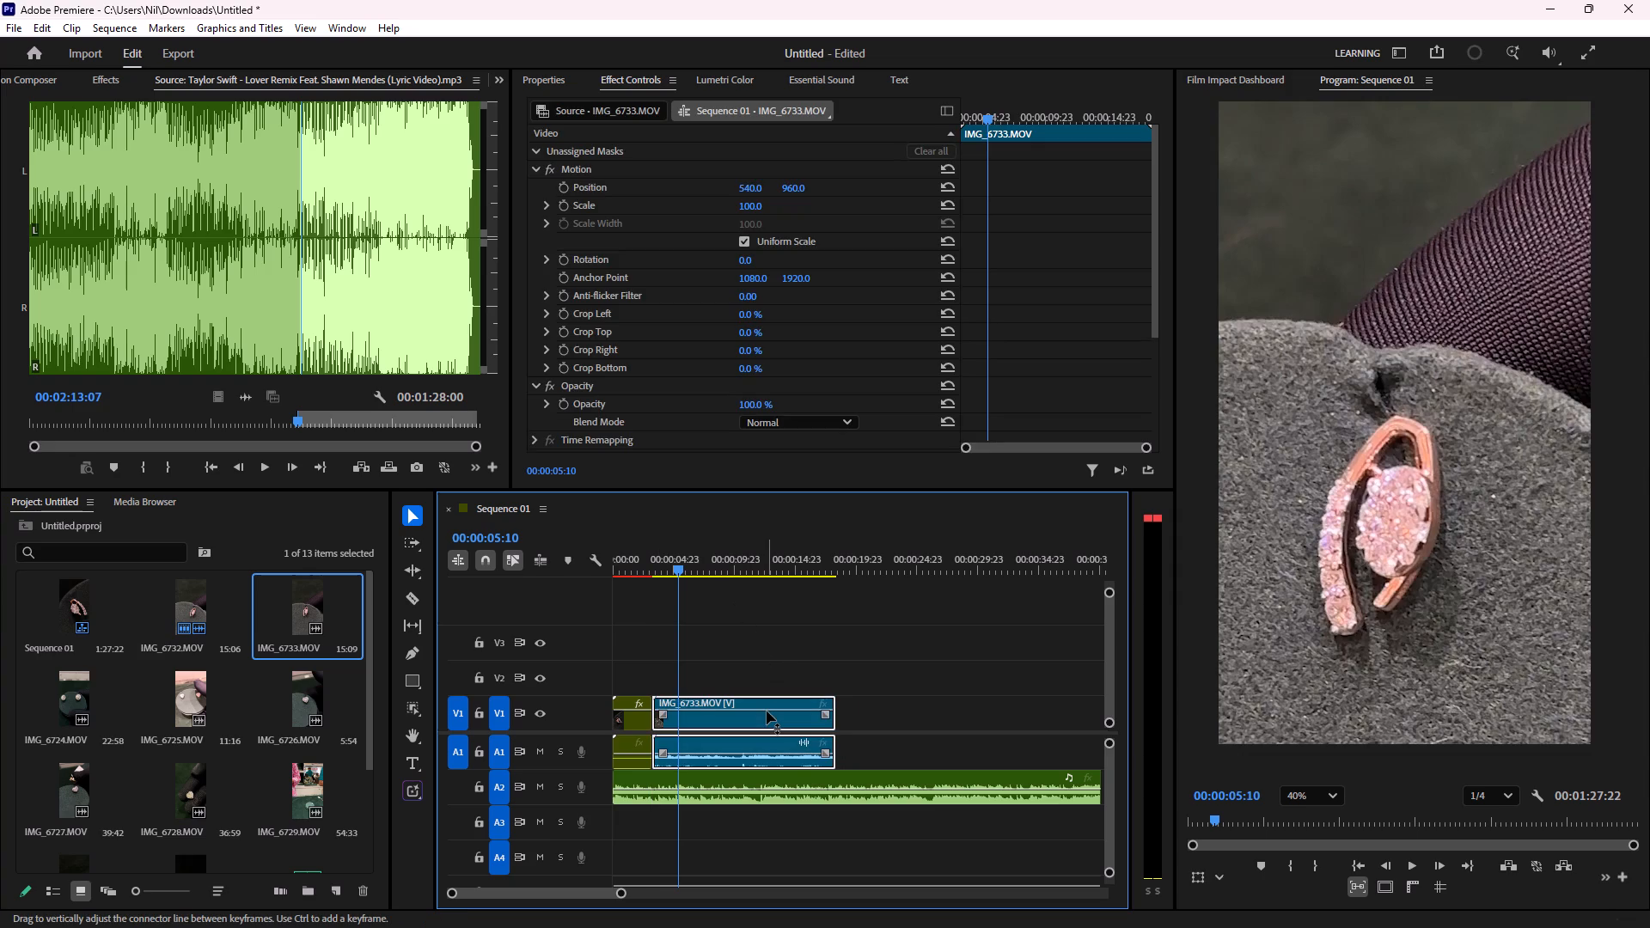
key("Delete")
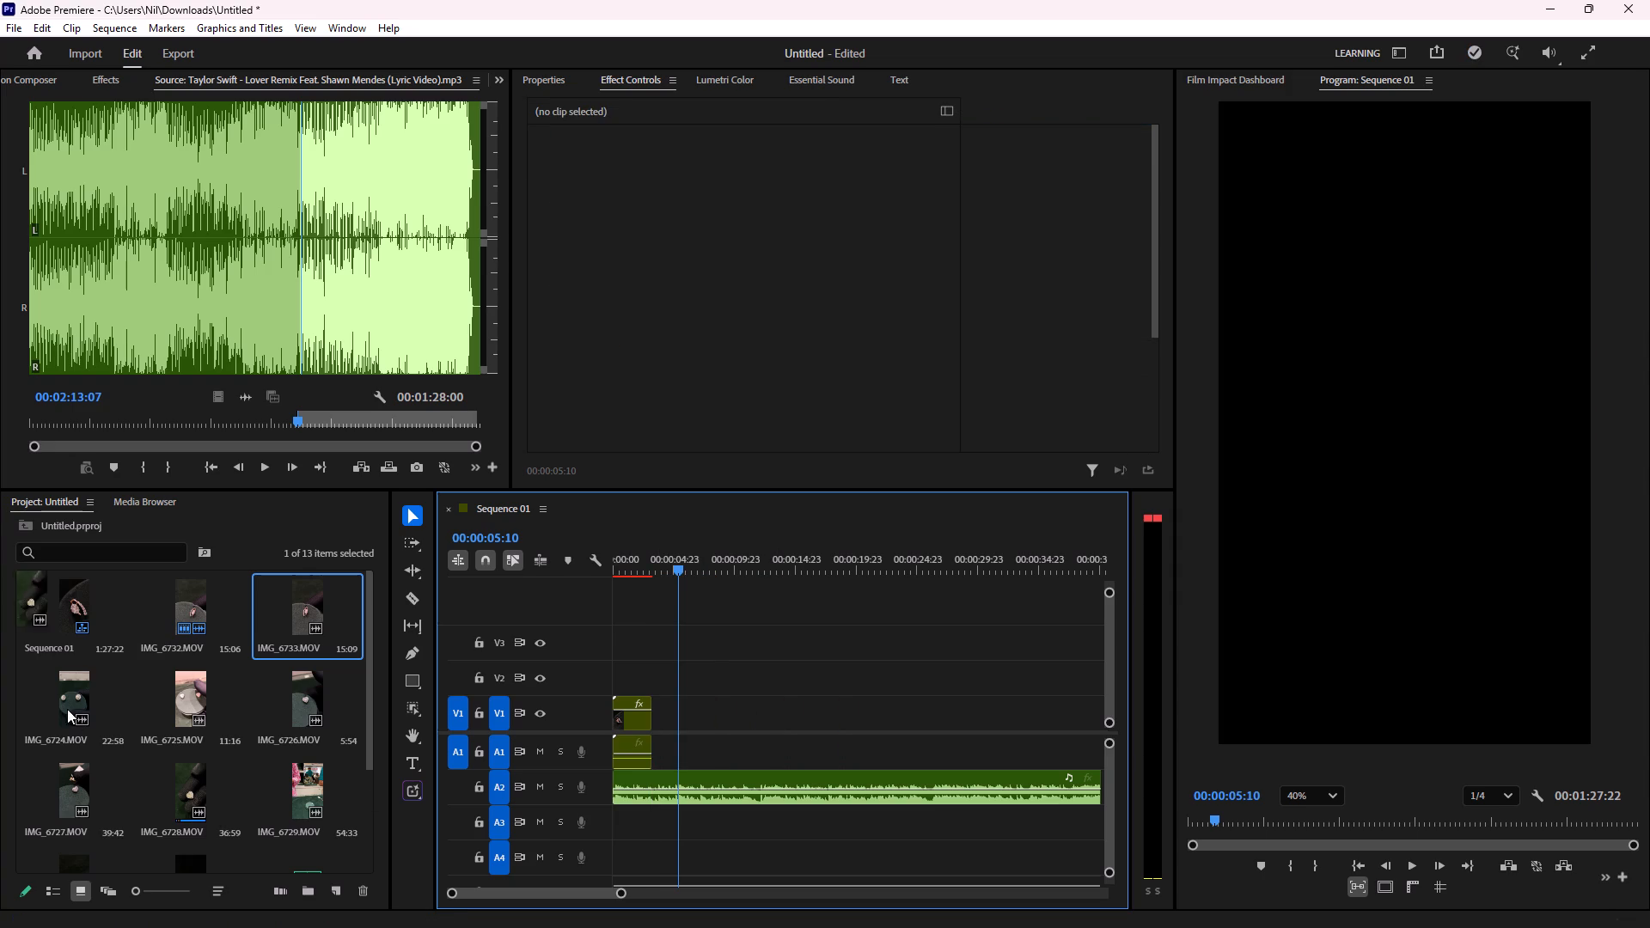
Place IMG_6724.MOV on V1 and A1 directly after the nested clip.
left_click_drag(68, 699, 660, 718)
Scrub through IMG_6724.MOV for its usable part, trim its start to 00:00:09:14, and close the gap after the nested clip.
left_click_drag(700, 573, 669, 577)
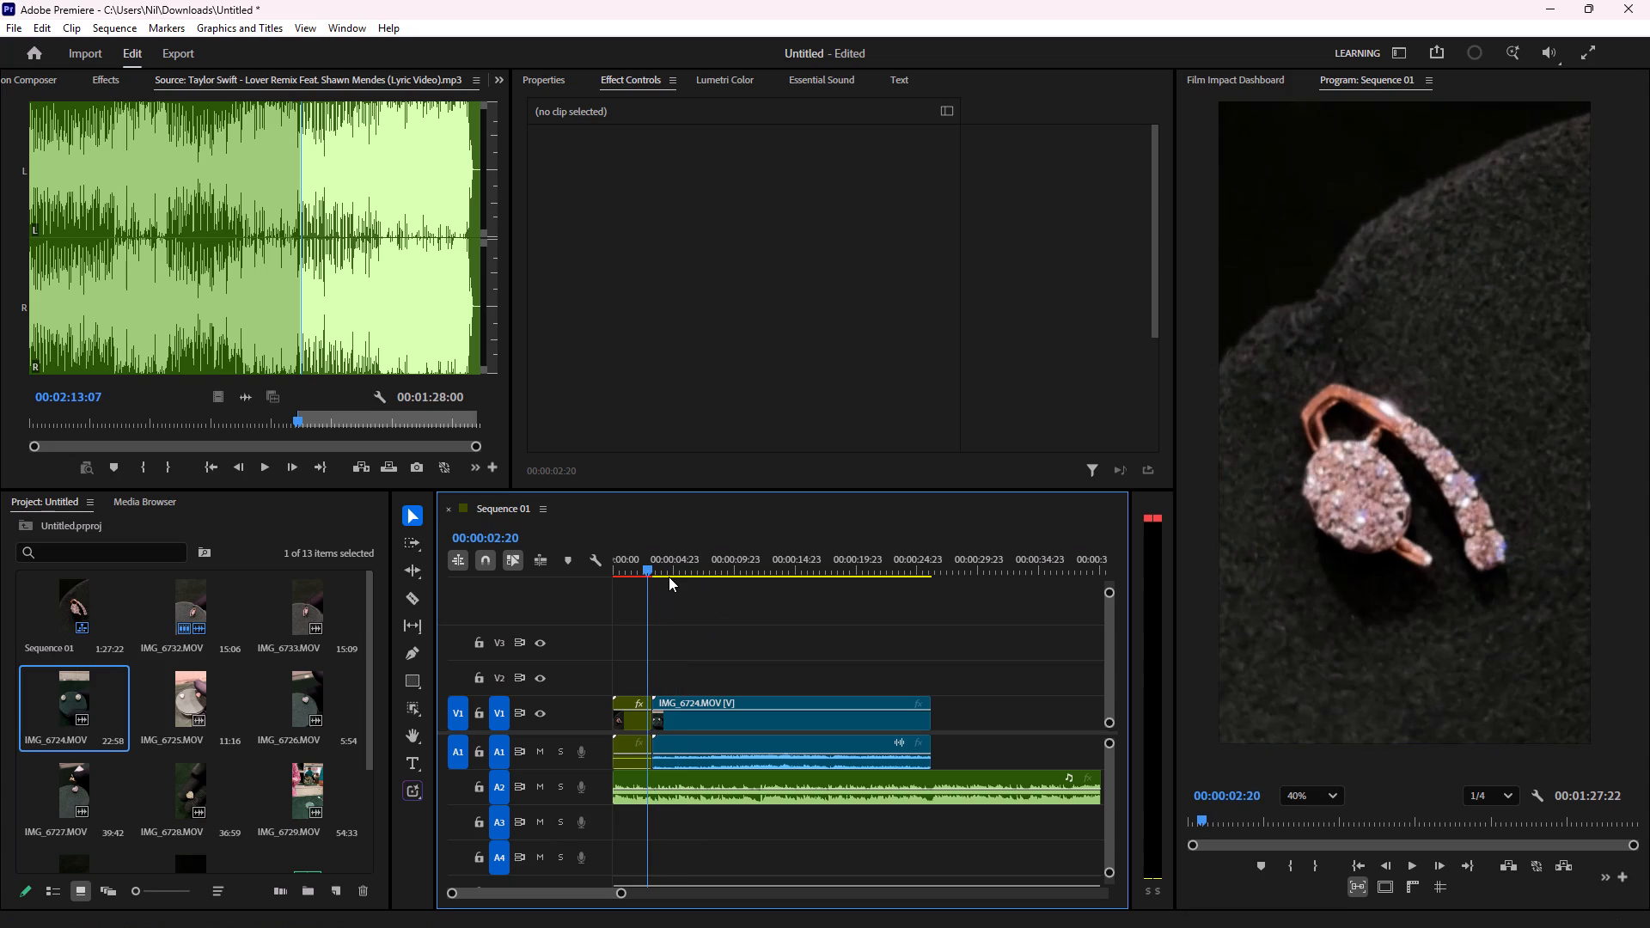
left_click_drag(669, 577, 878, 614)
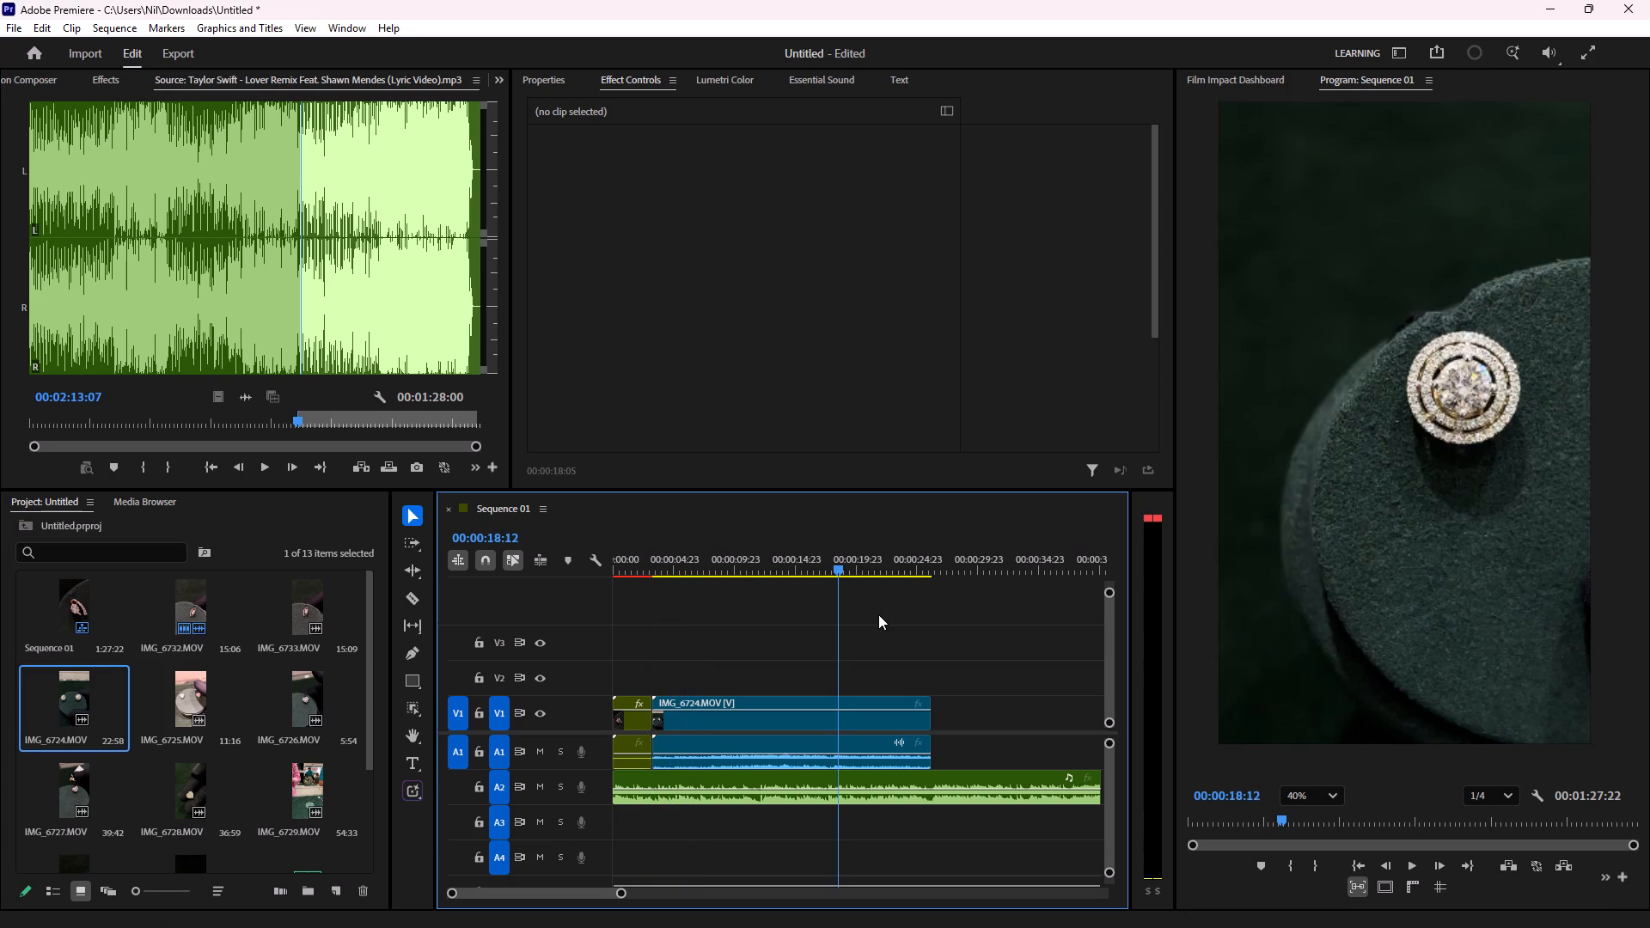
left_click_drag(878, 614, 810, 626)
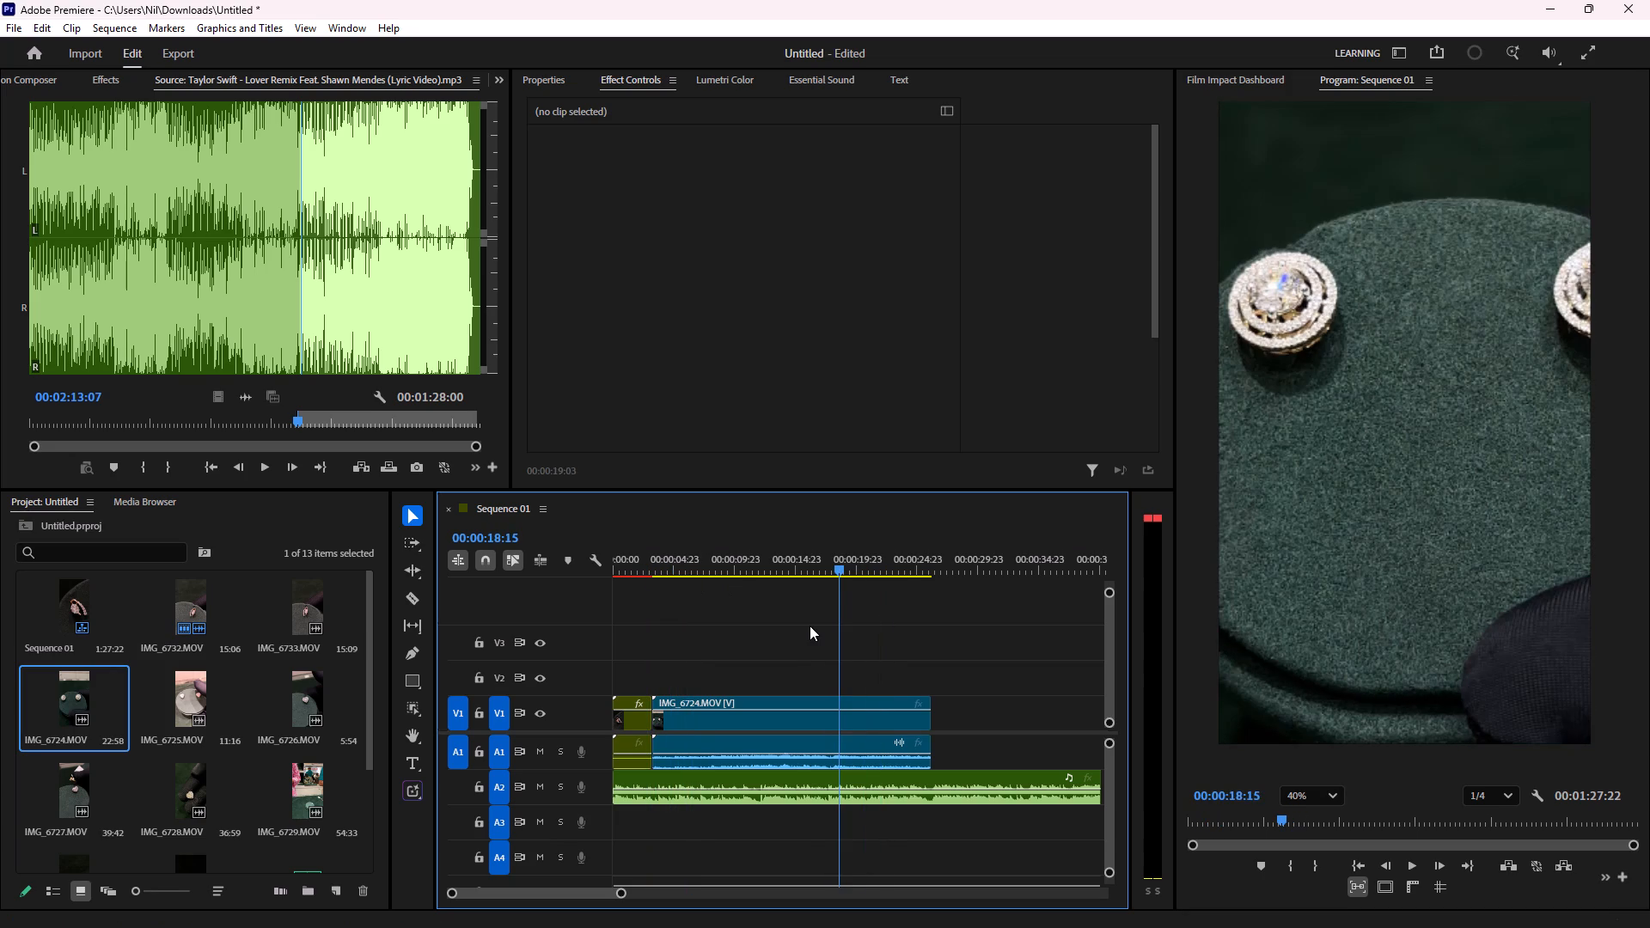
left_click_drag(810, 626, 808, 626)
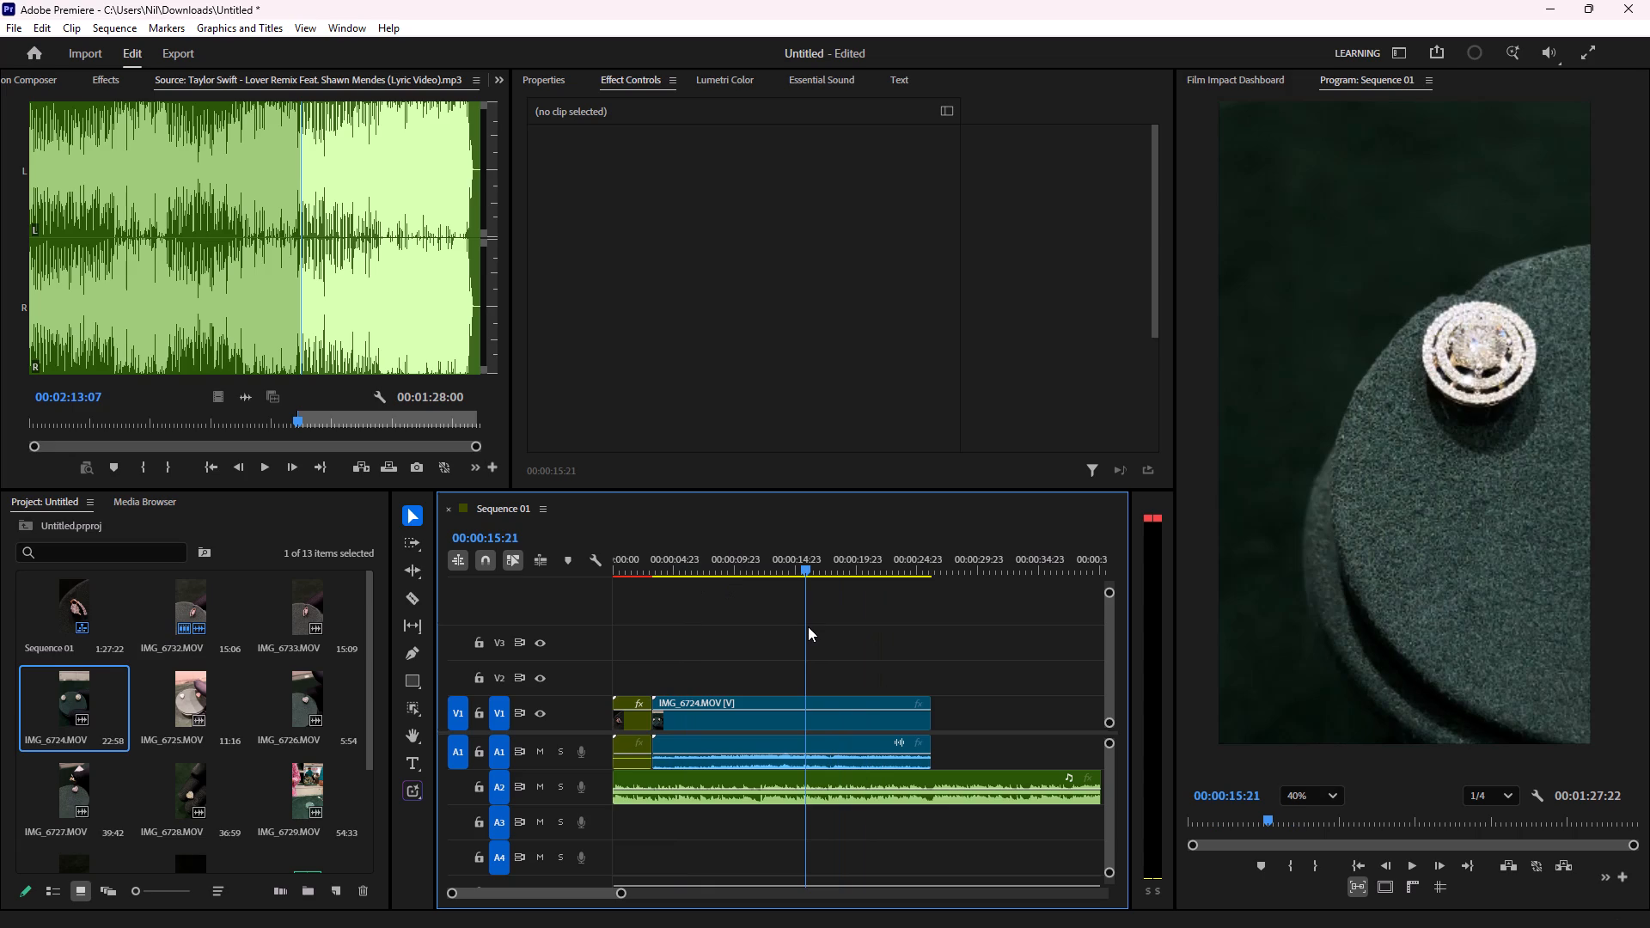
left_click_drag(808, 626, 852, 635)
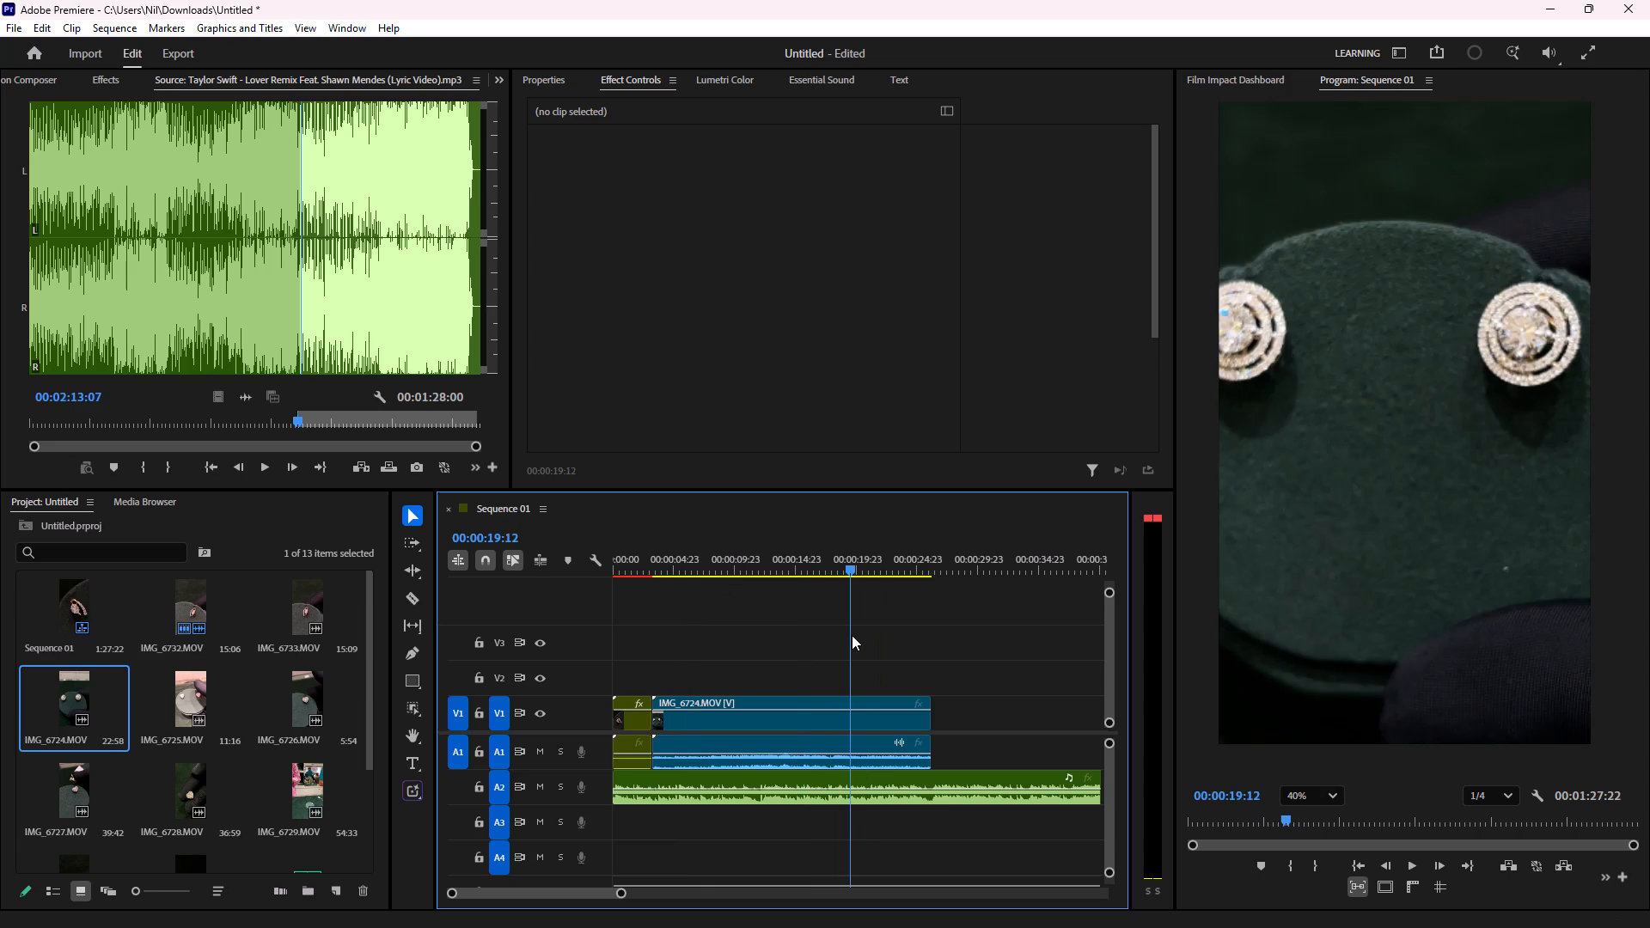
left_click_drag(852, 635, 844, 646)
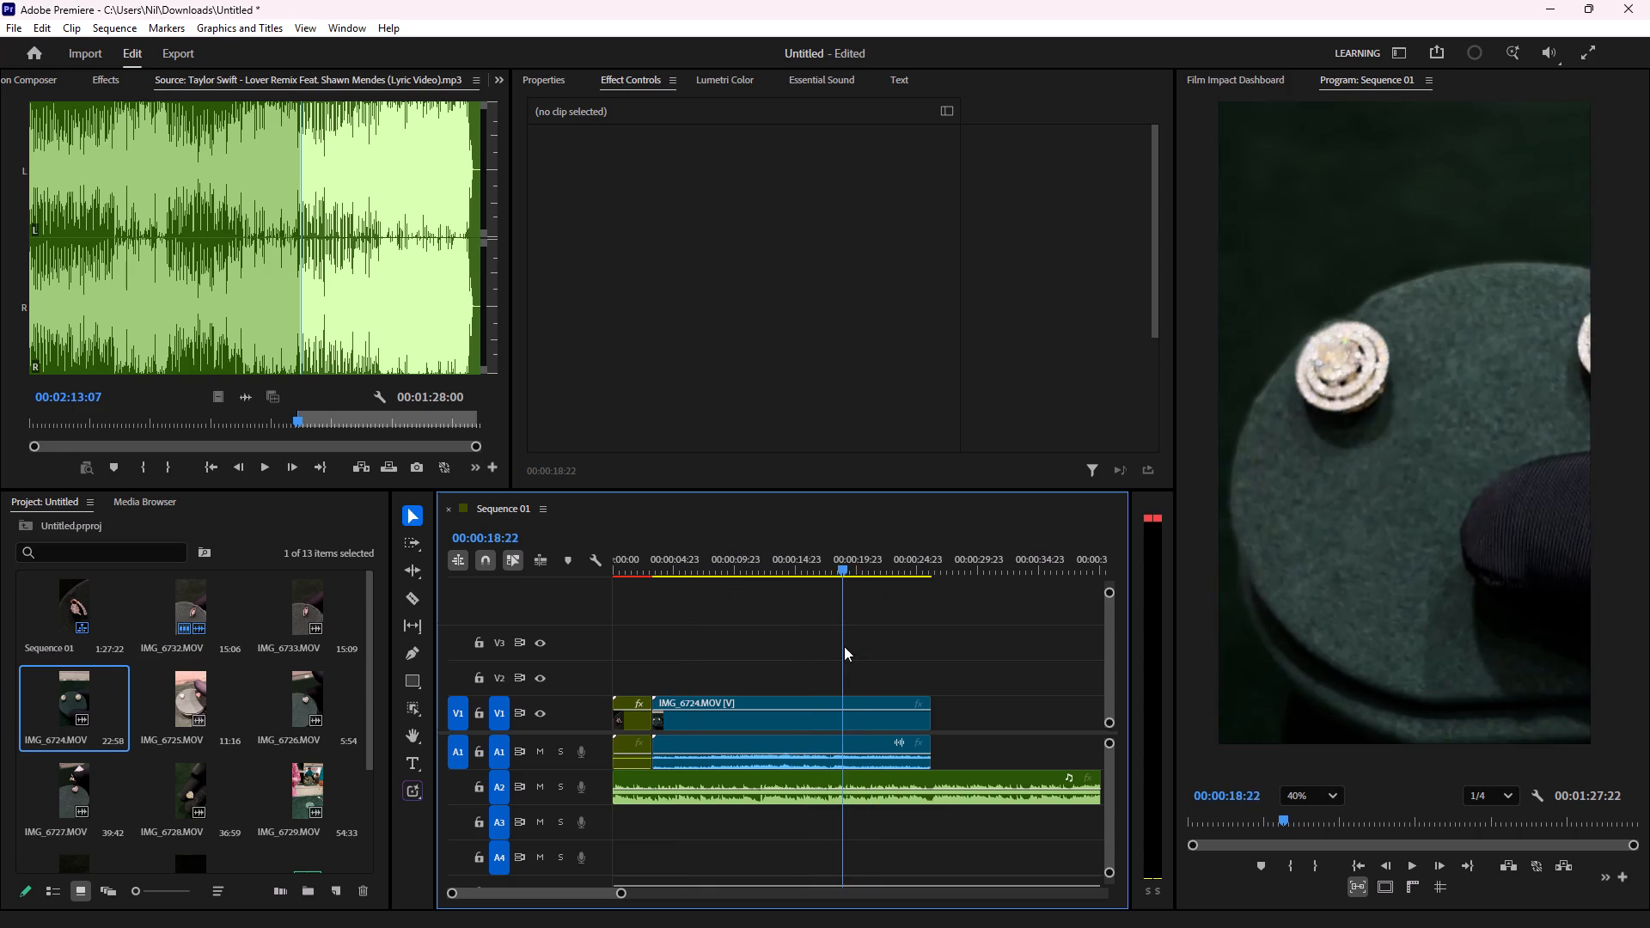
left_click_drag(844, 646, 818, 646)
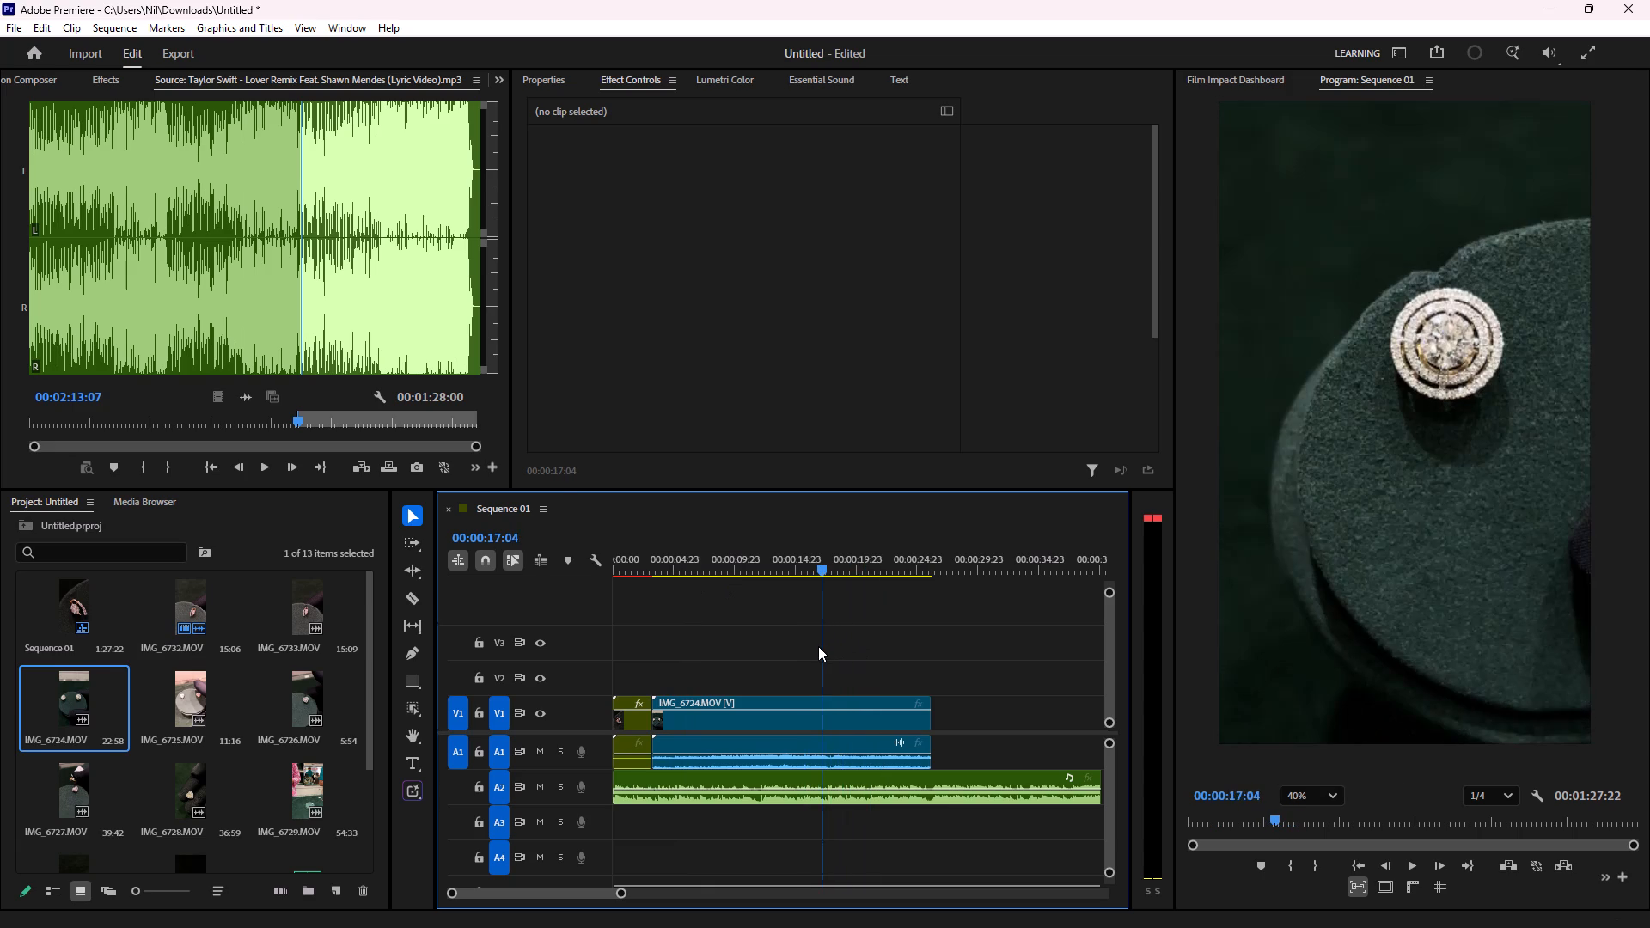
left_click_drag(818, 646, 780, 648)
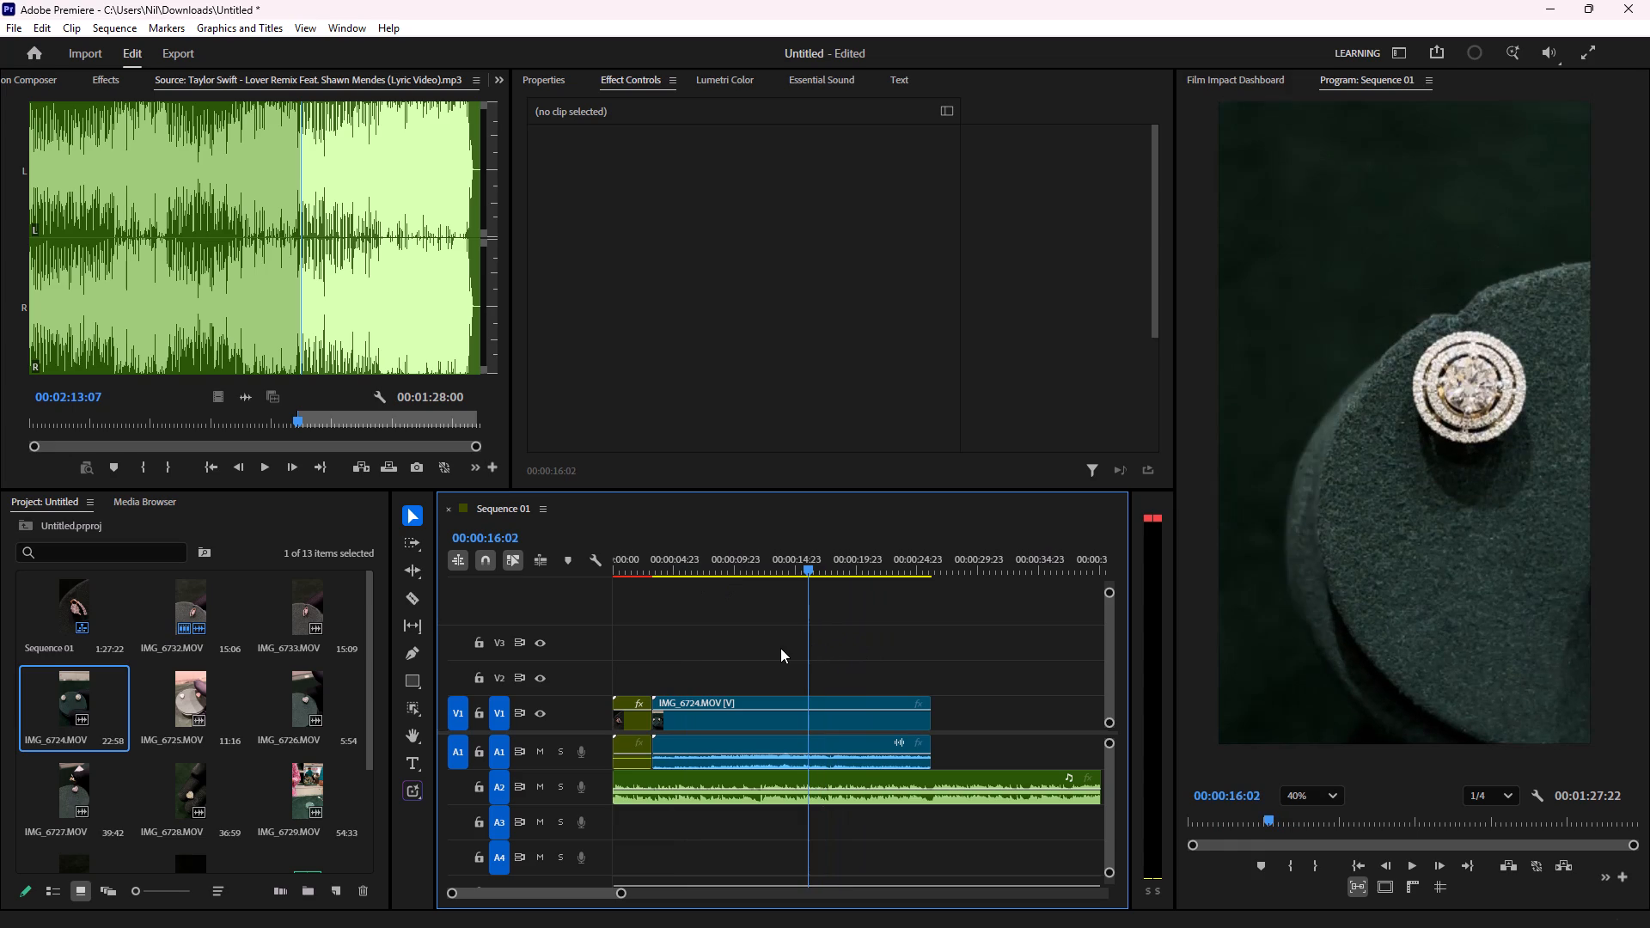
left_click_drag(780, 648, 717, 659)
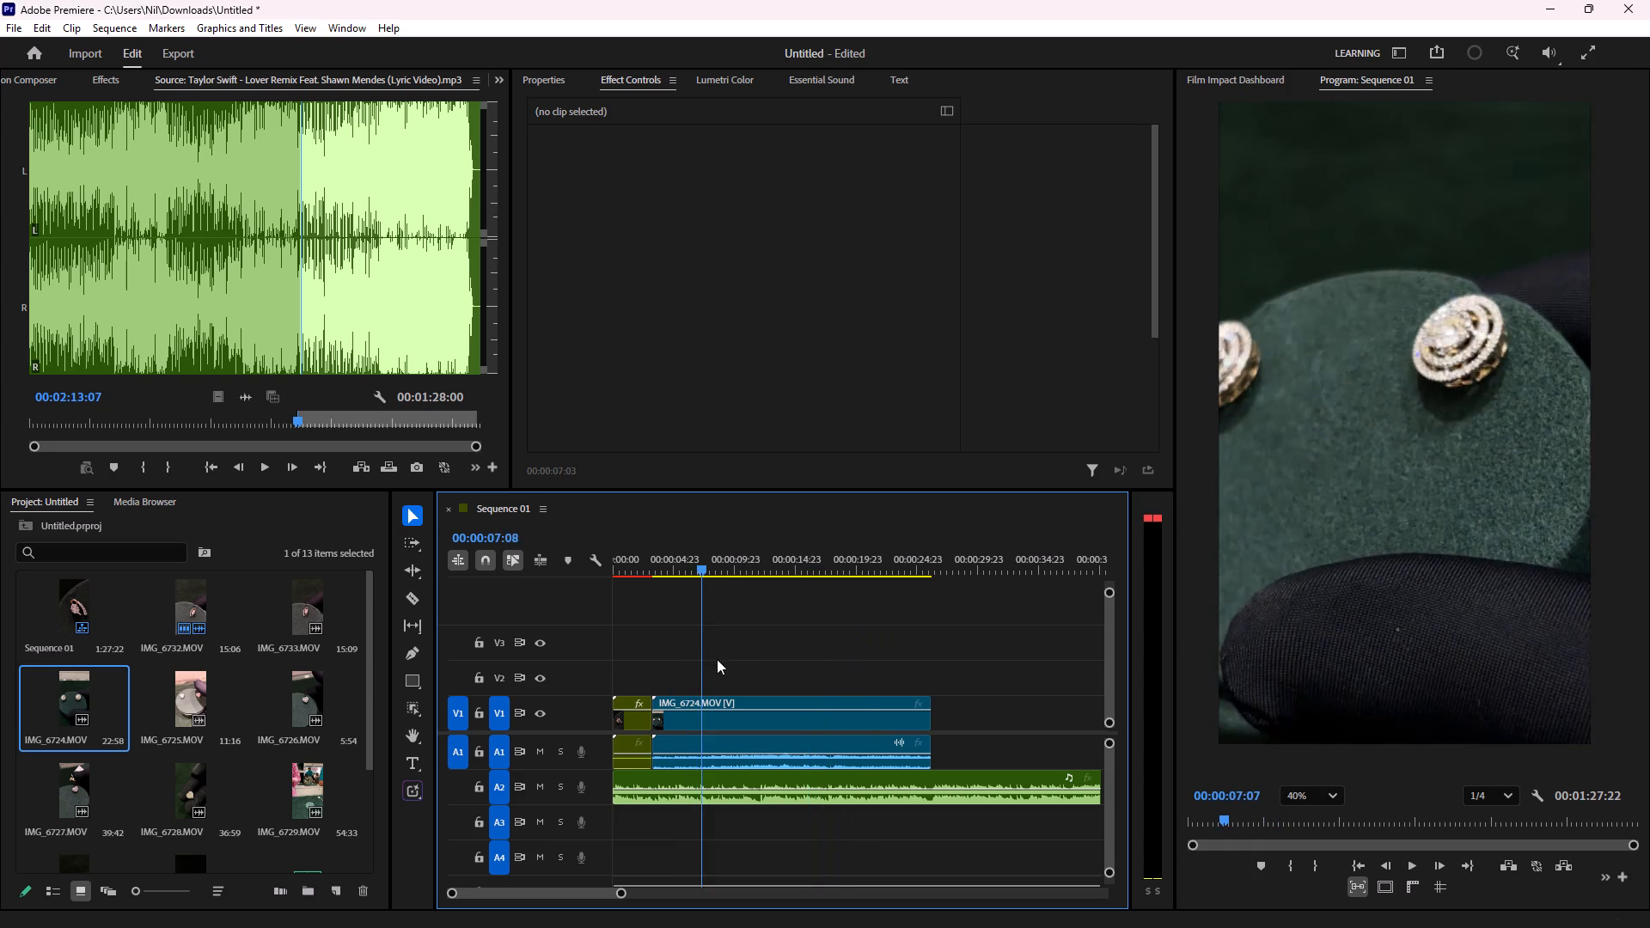
left_click_drag(717, 659, 736, 669)
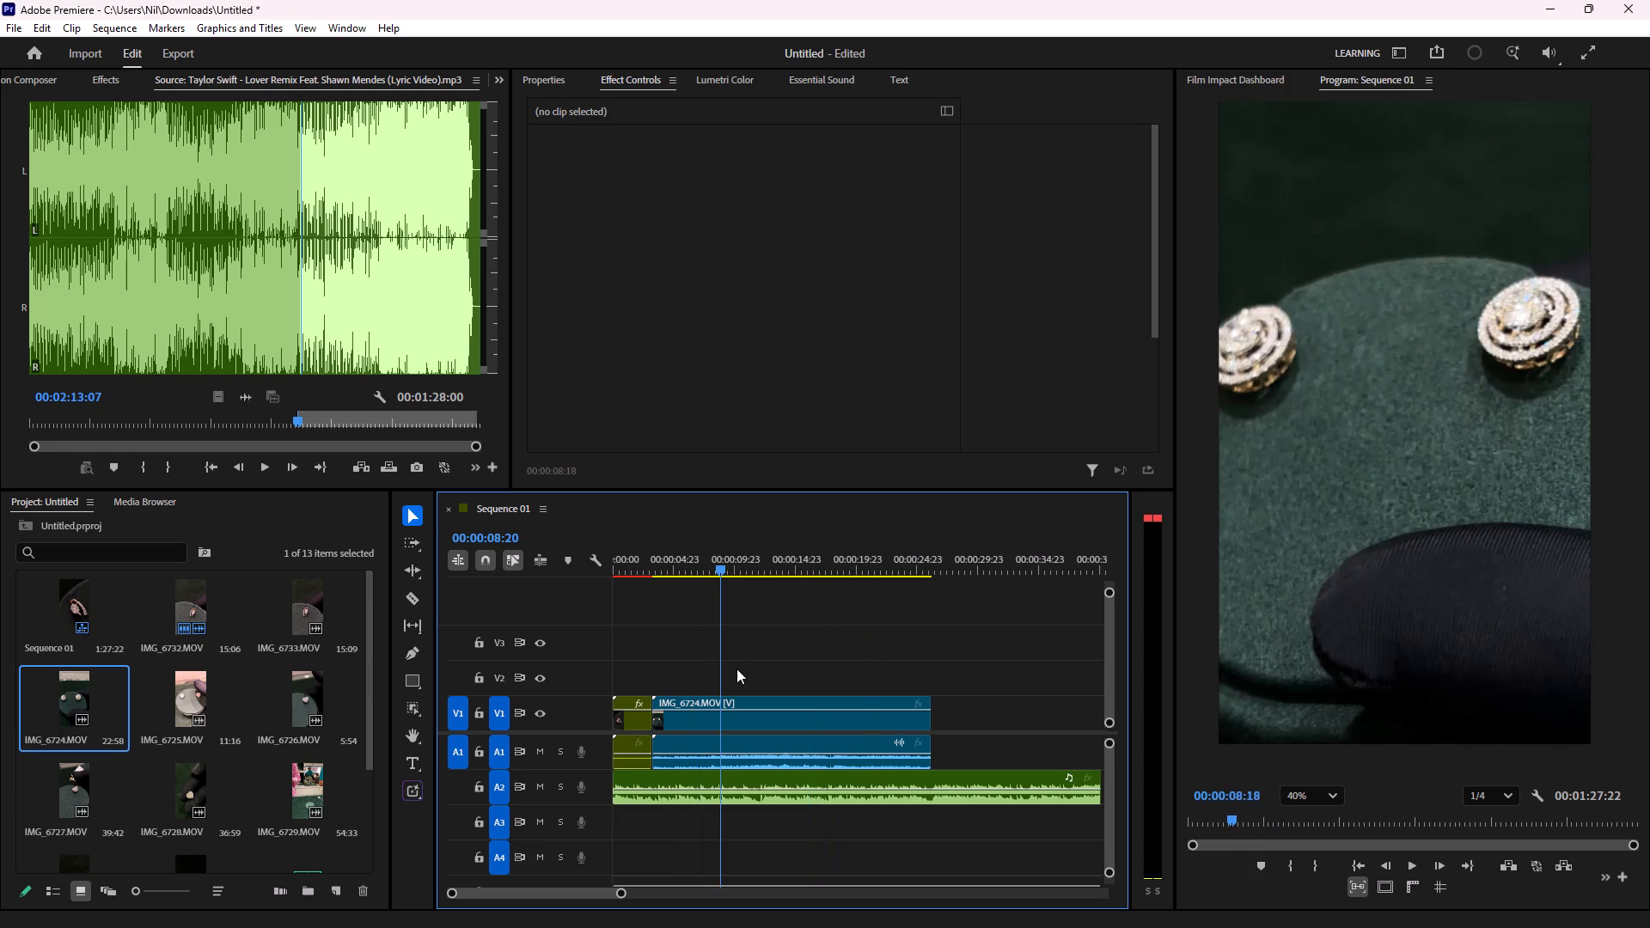
left_click_drag(736, 669, 738, 681)
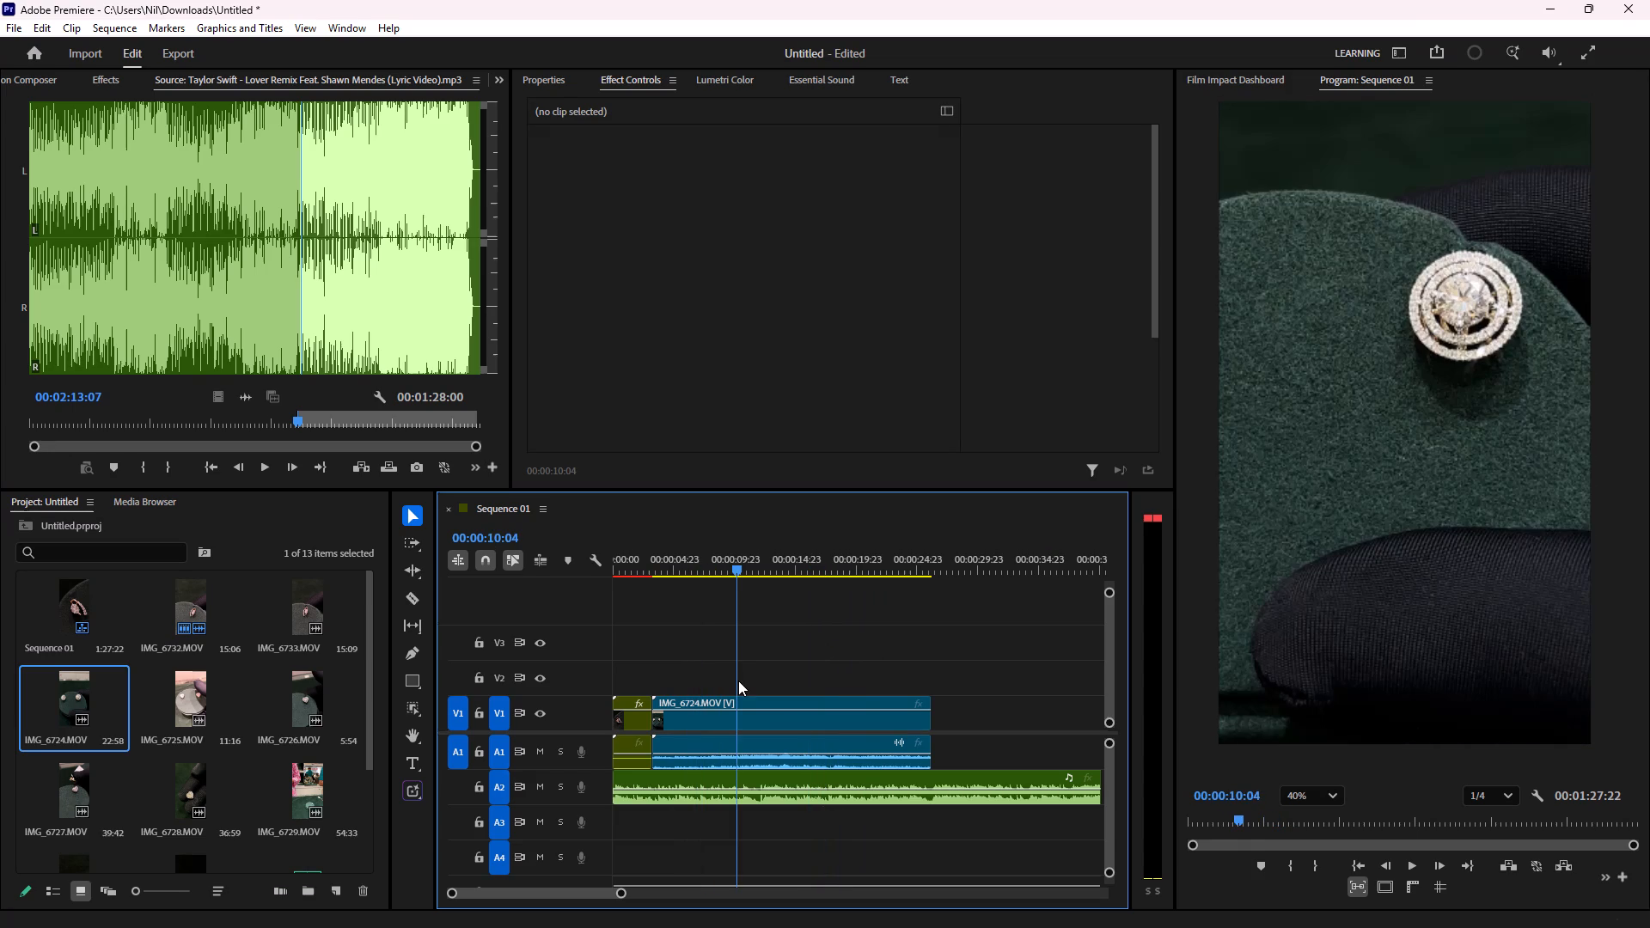
left_click_drag(738, 681, 731, 683)
left_click_drag(658, 724, 729, 736)
left_click(700, 729)
key("Delete")
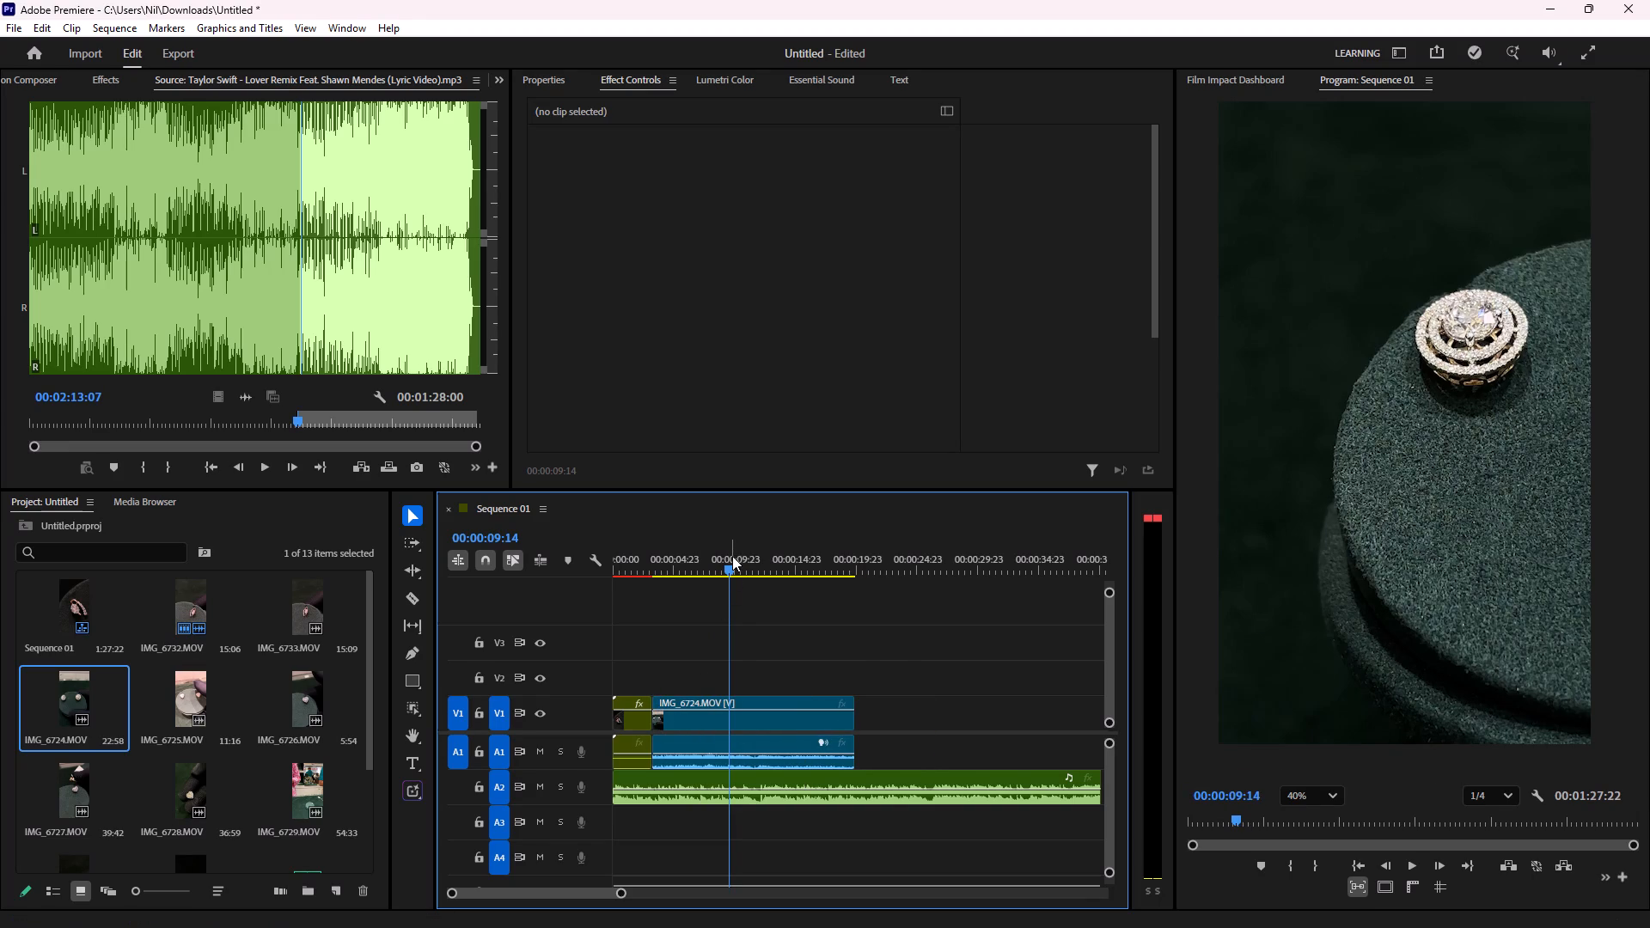
Trim the end of IMG_6724.MOV to 00:00:11:00.
left_click_drag(732, 556, 736, 561)
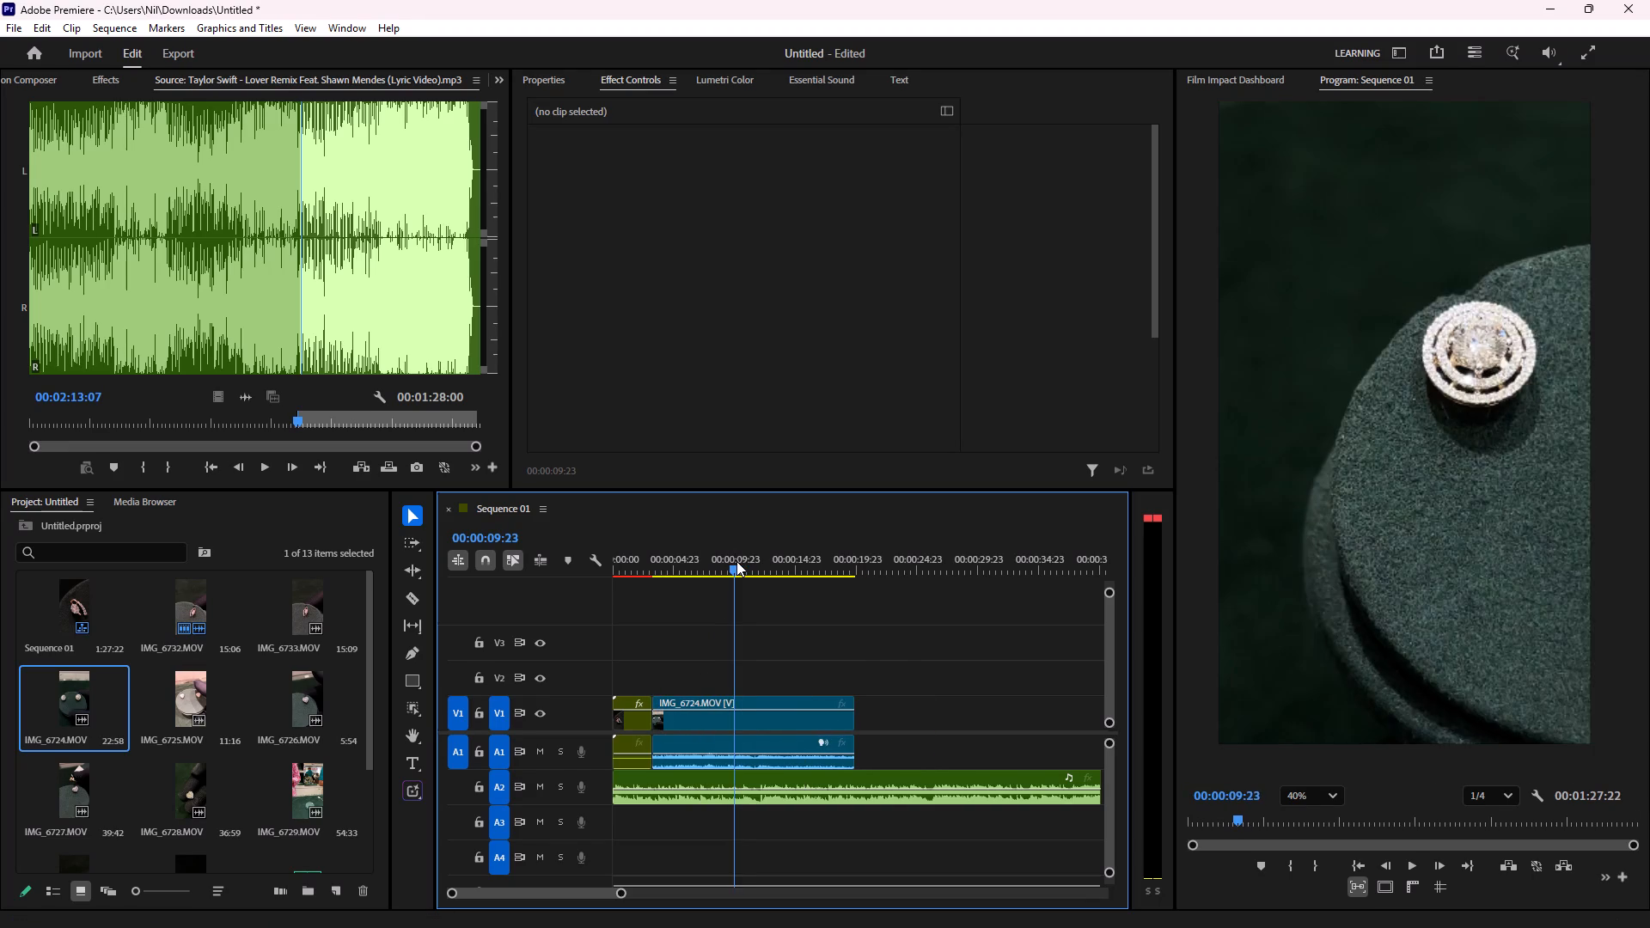
left_click_drag(736, 561, 749, 565)
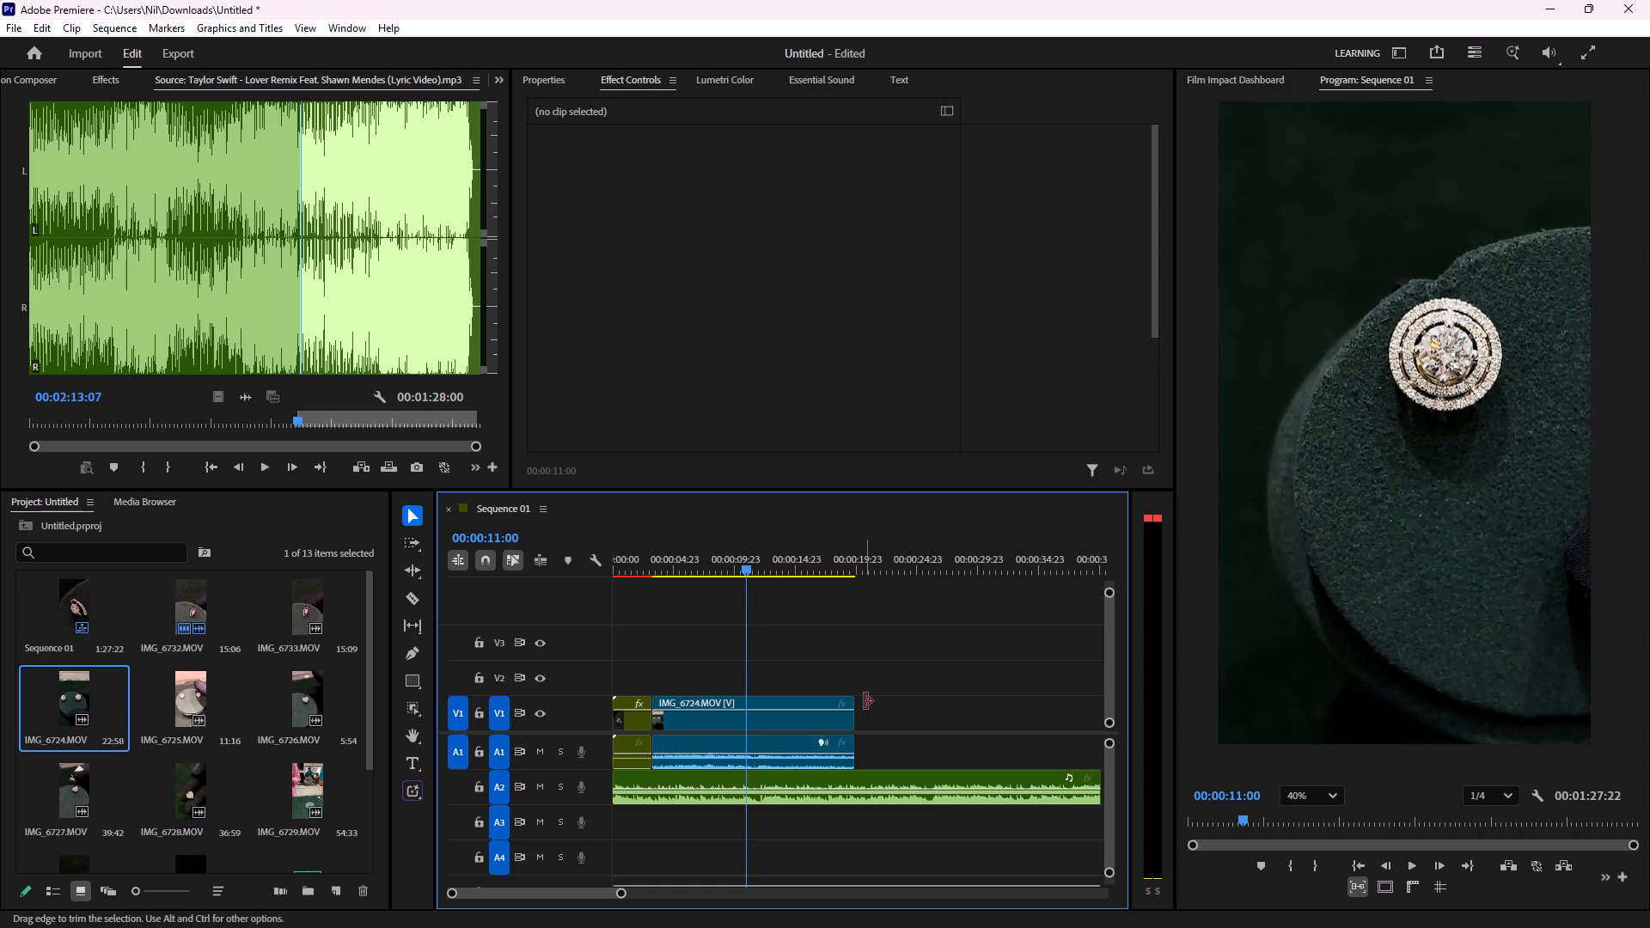
left_click_drag(864, 701, 758, 701)
Slow IMG_6724.MOV to 50% speed and change its time interpolation from frame sampling.
left_click(721, 712)
right_click(721, 712)
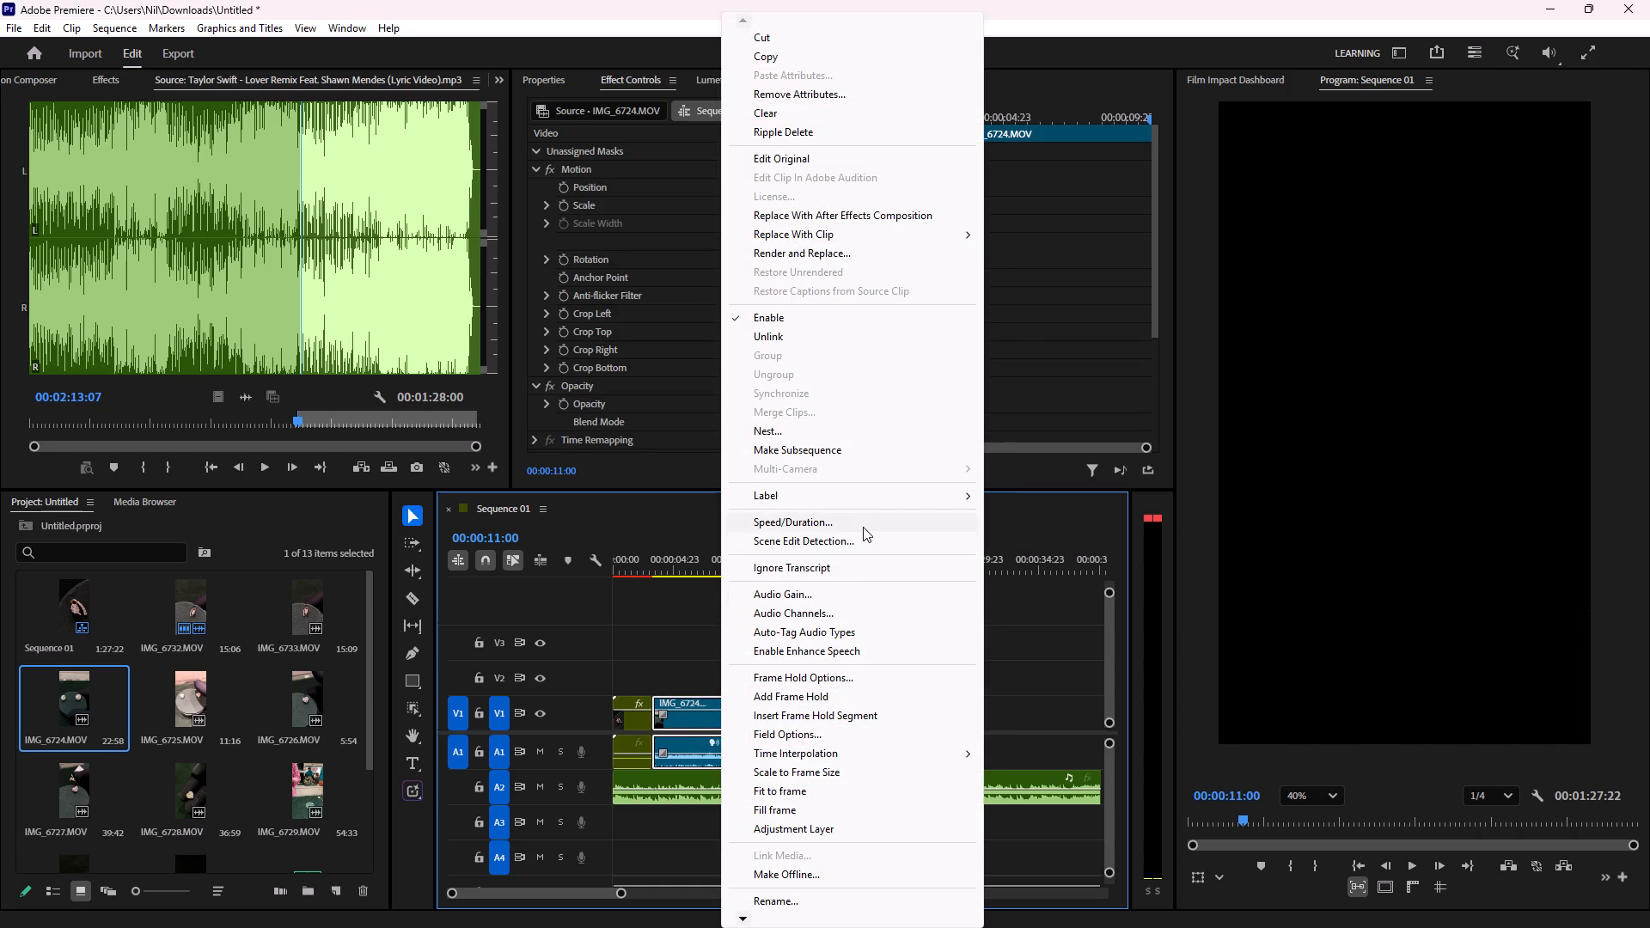
left_click(863, 527)
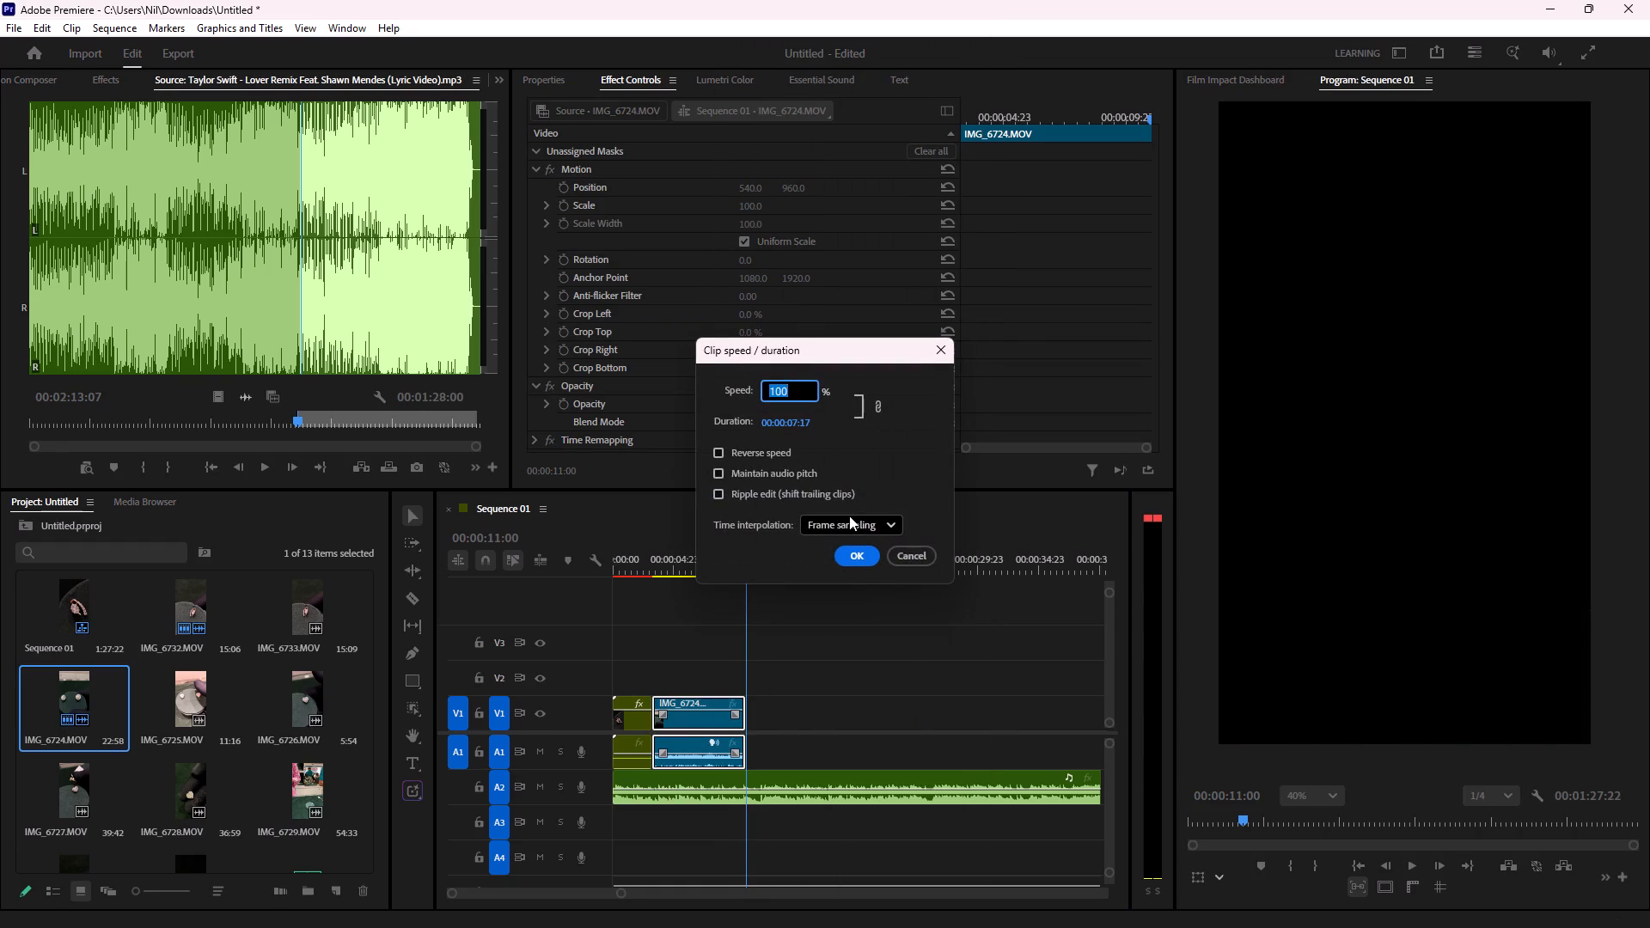
type("50")
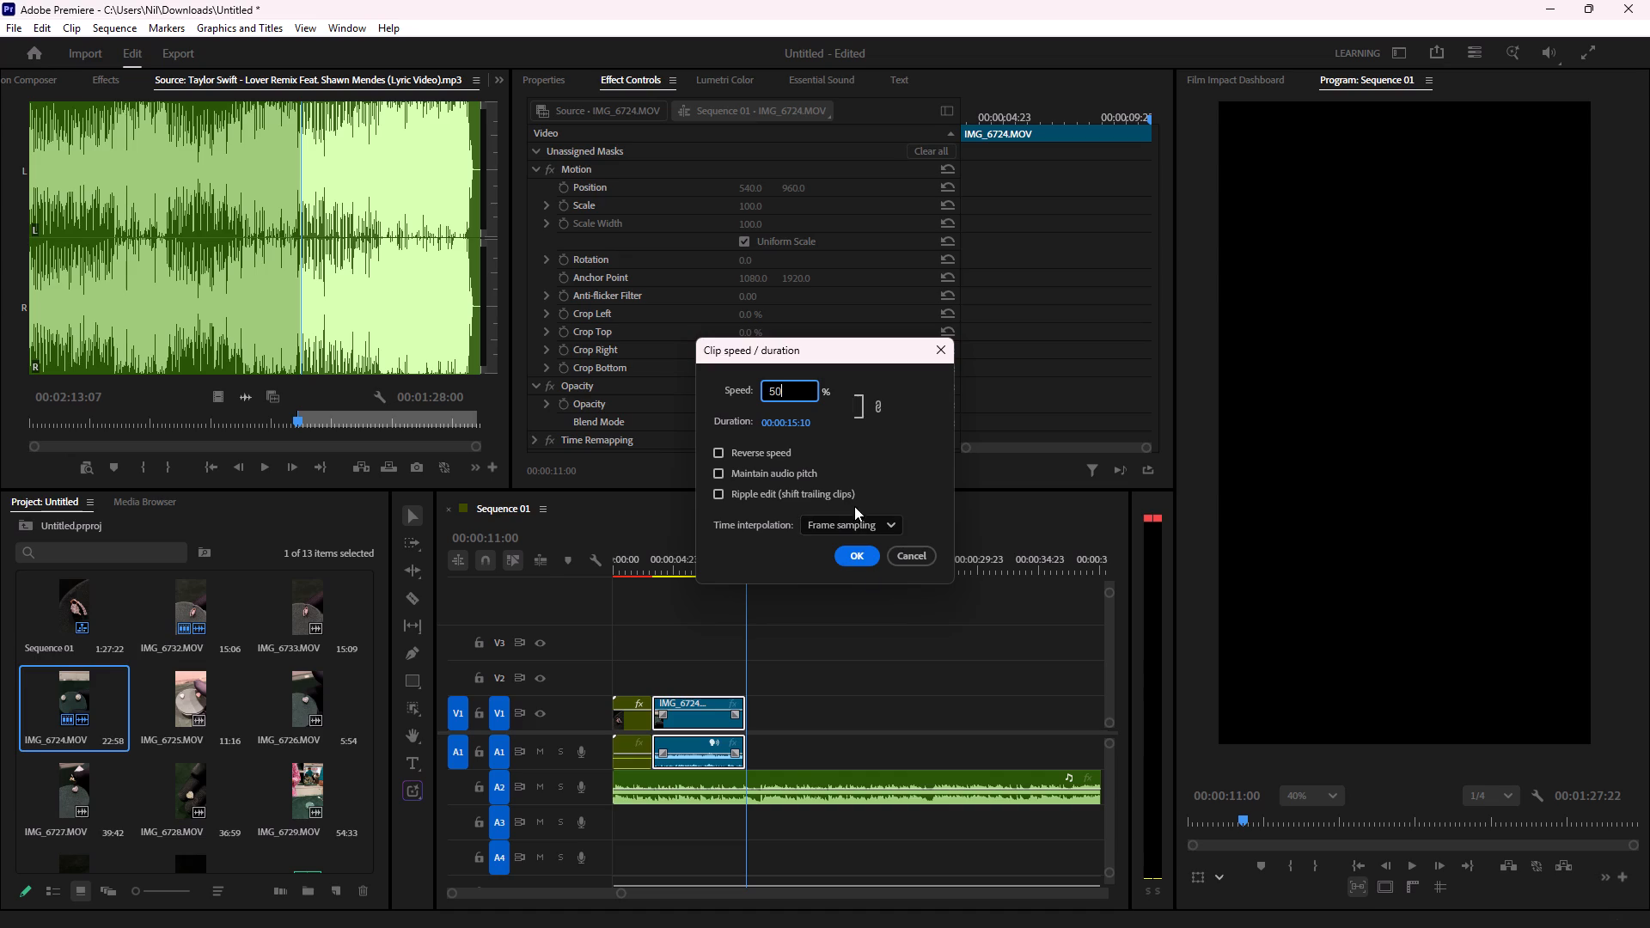
left_click(856, 519)
left_click(868, 588)
left_click(850, 559)
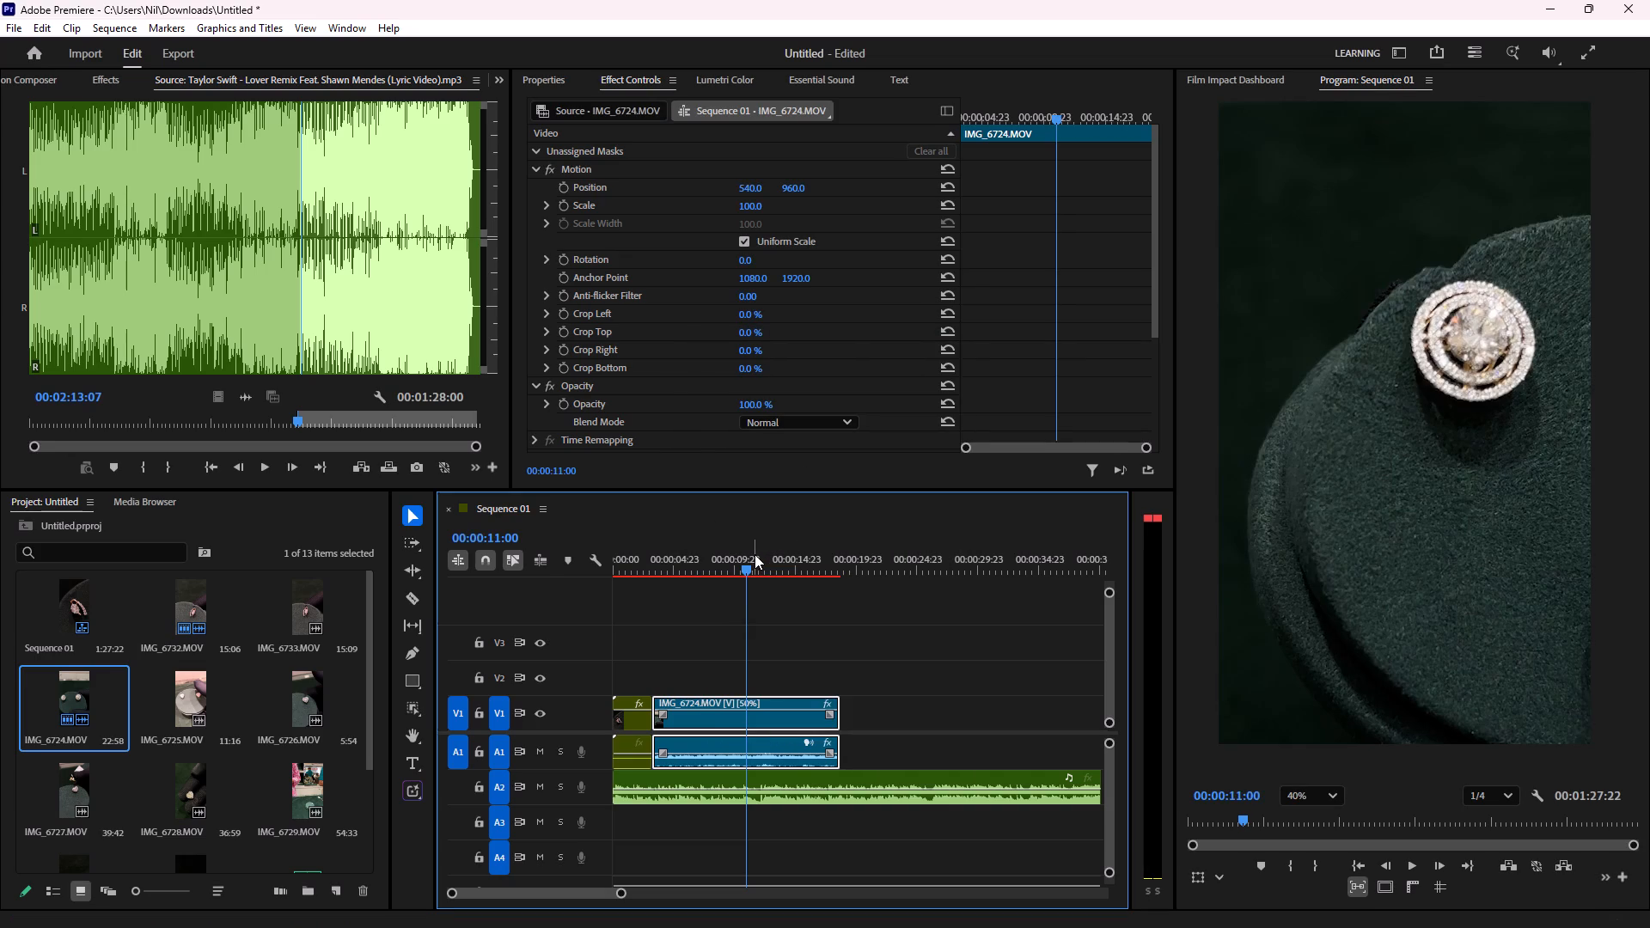
Check the slowed IMG_6724.MOV clip and nest it under the suggested sequence name.
left_click_drag(755, 554, 703, 570)
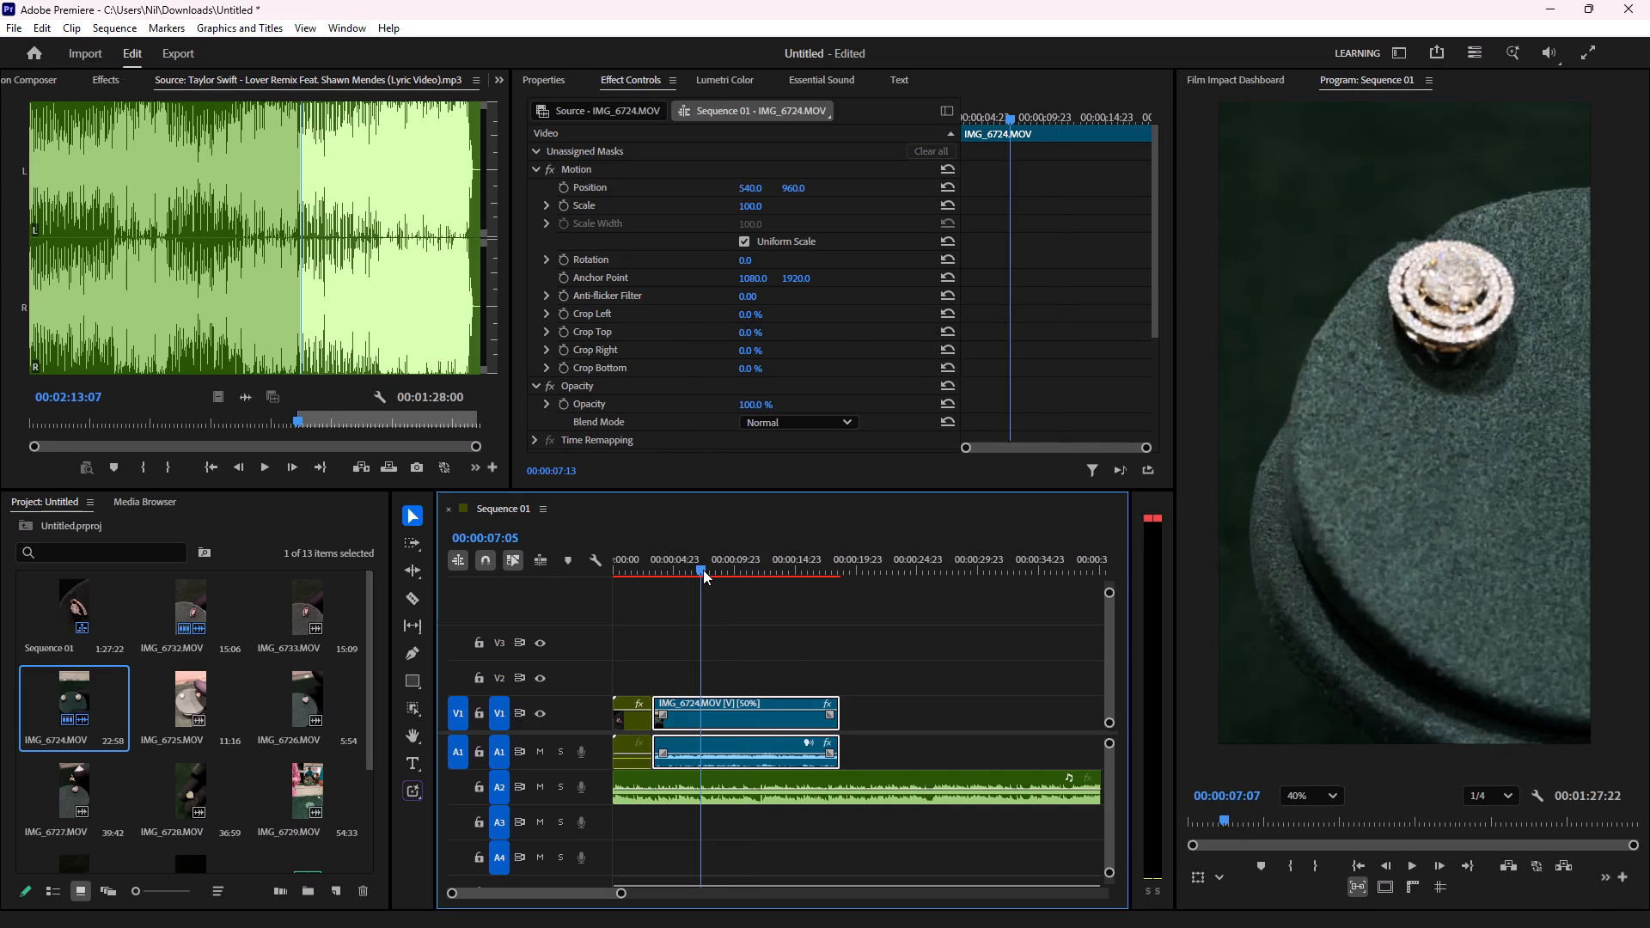
left_click_drag(703, 570, 734, 581)
left_click(796, 715)
right_click(796, 715)
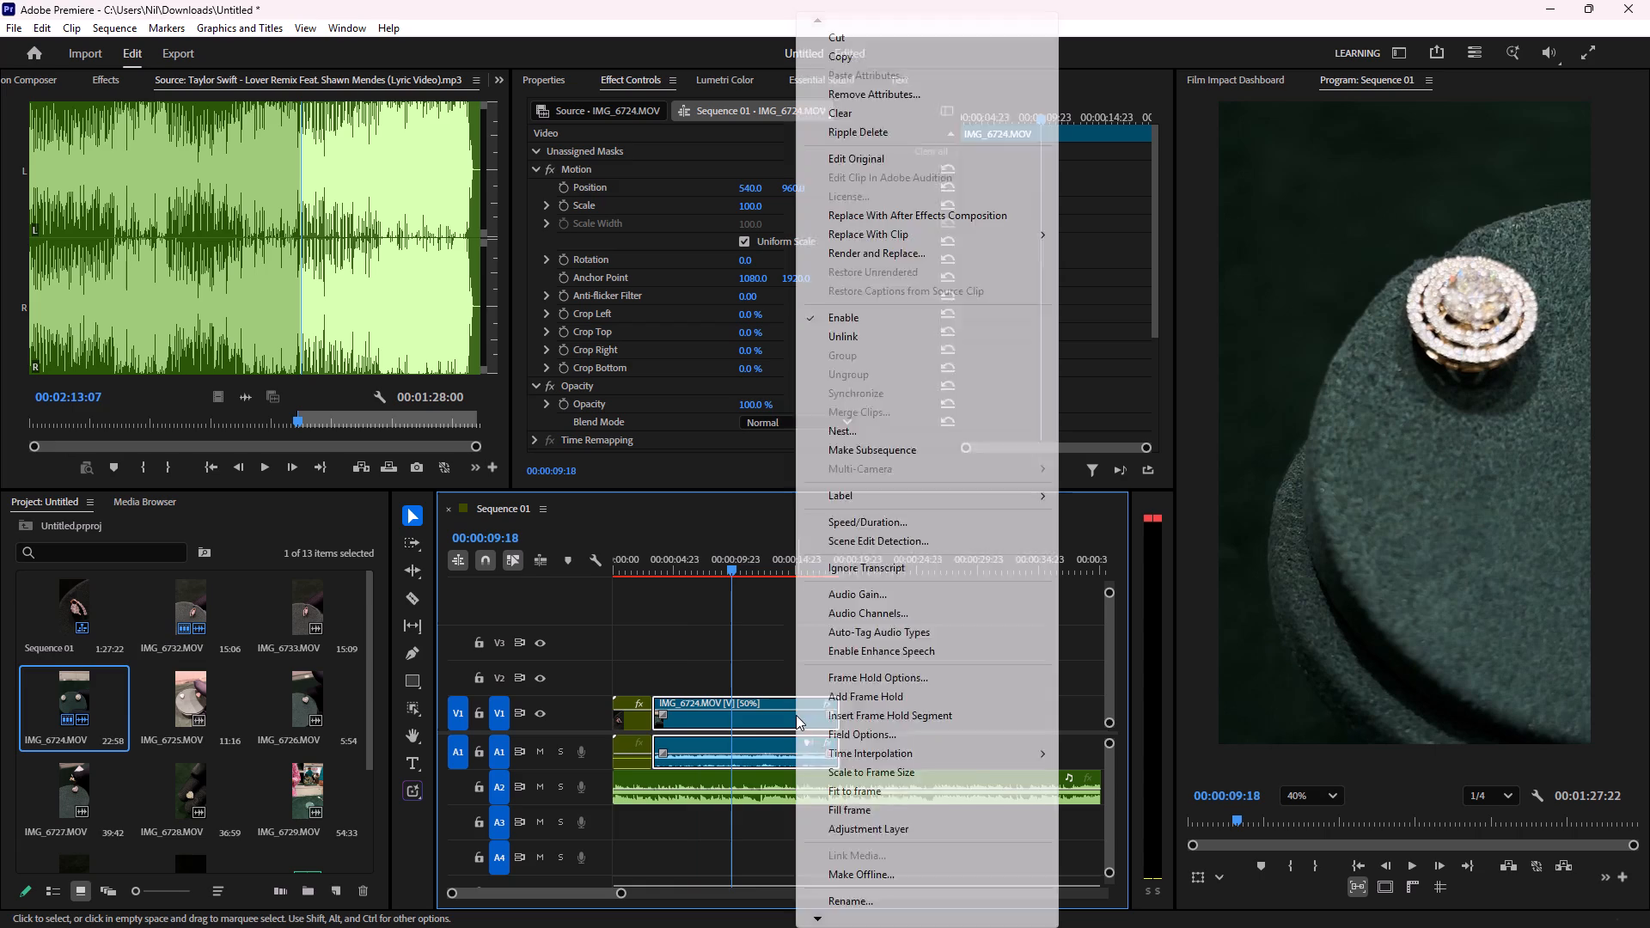
left_click(925, 430)
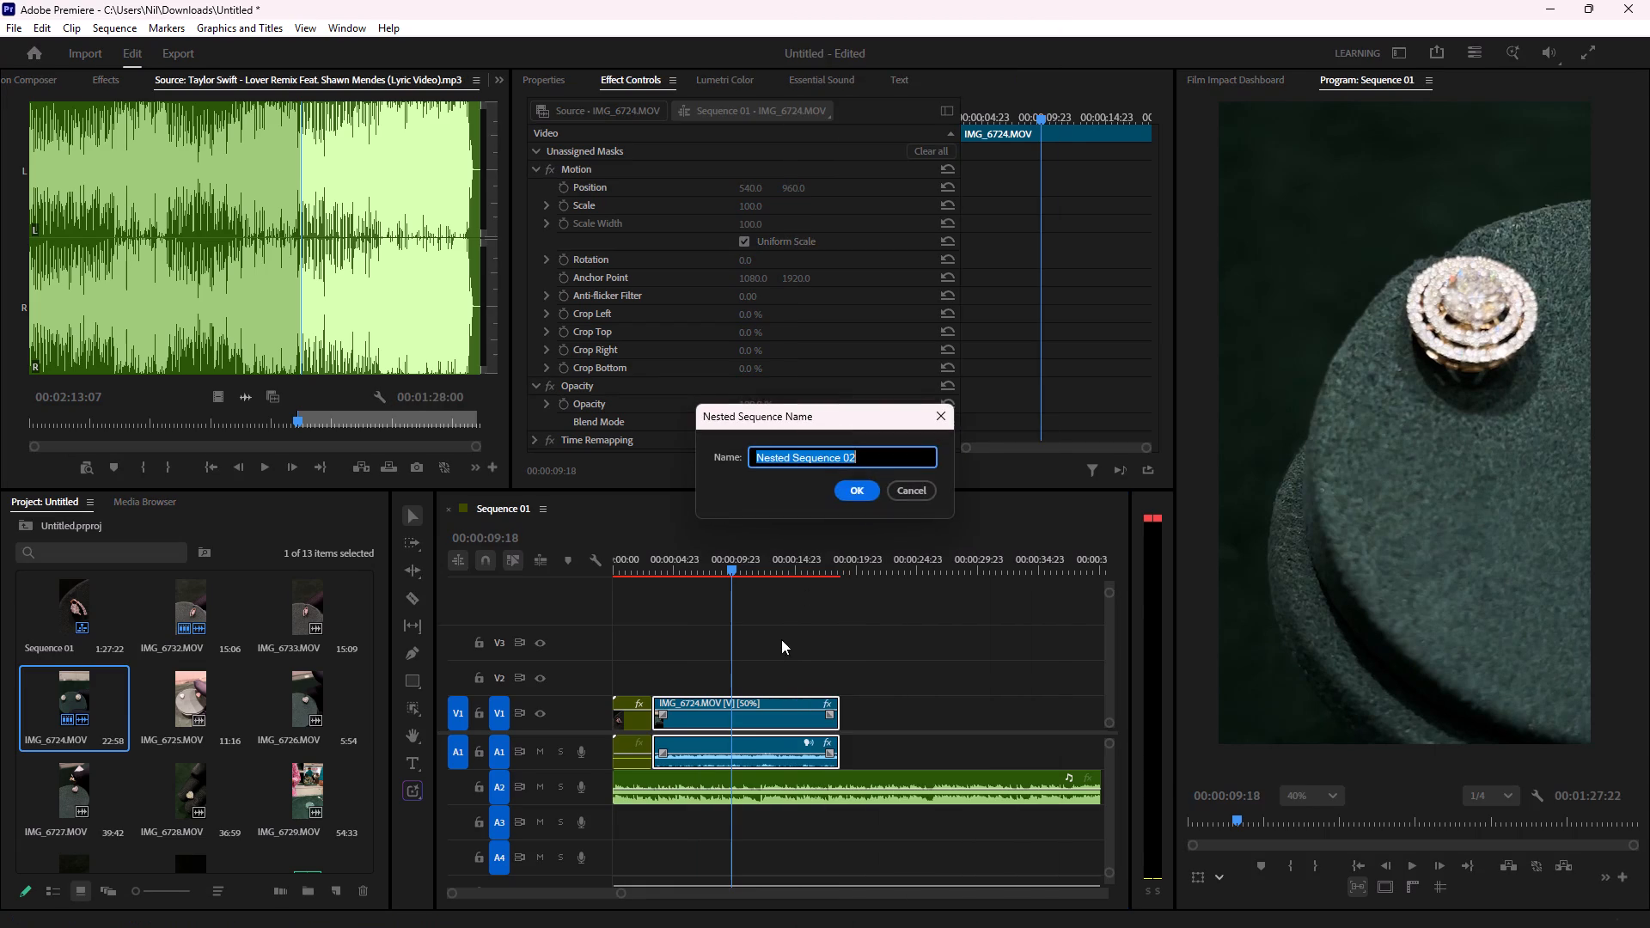
left_click(872, 493)
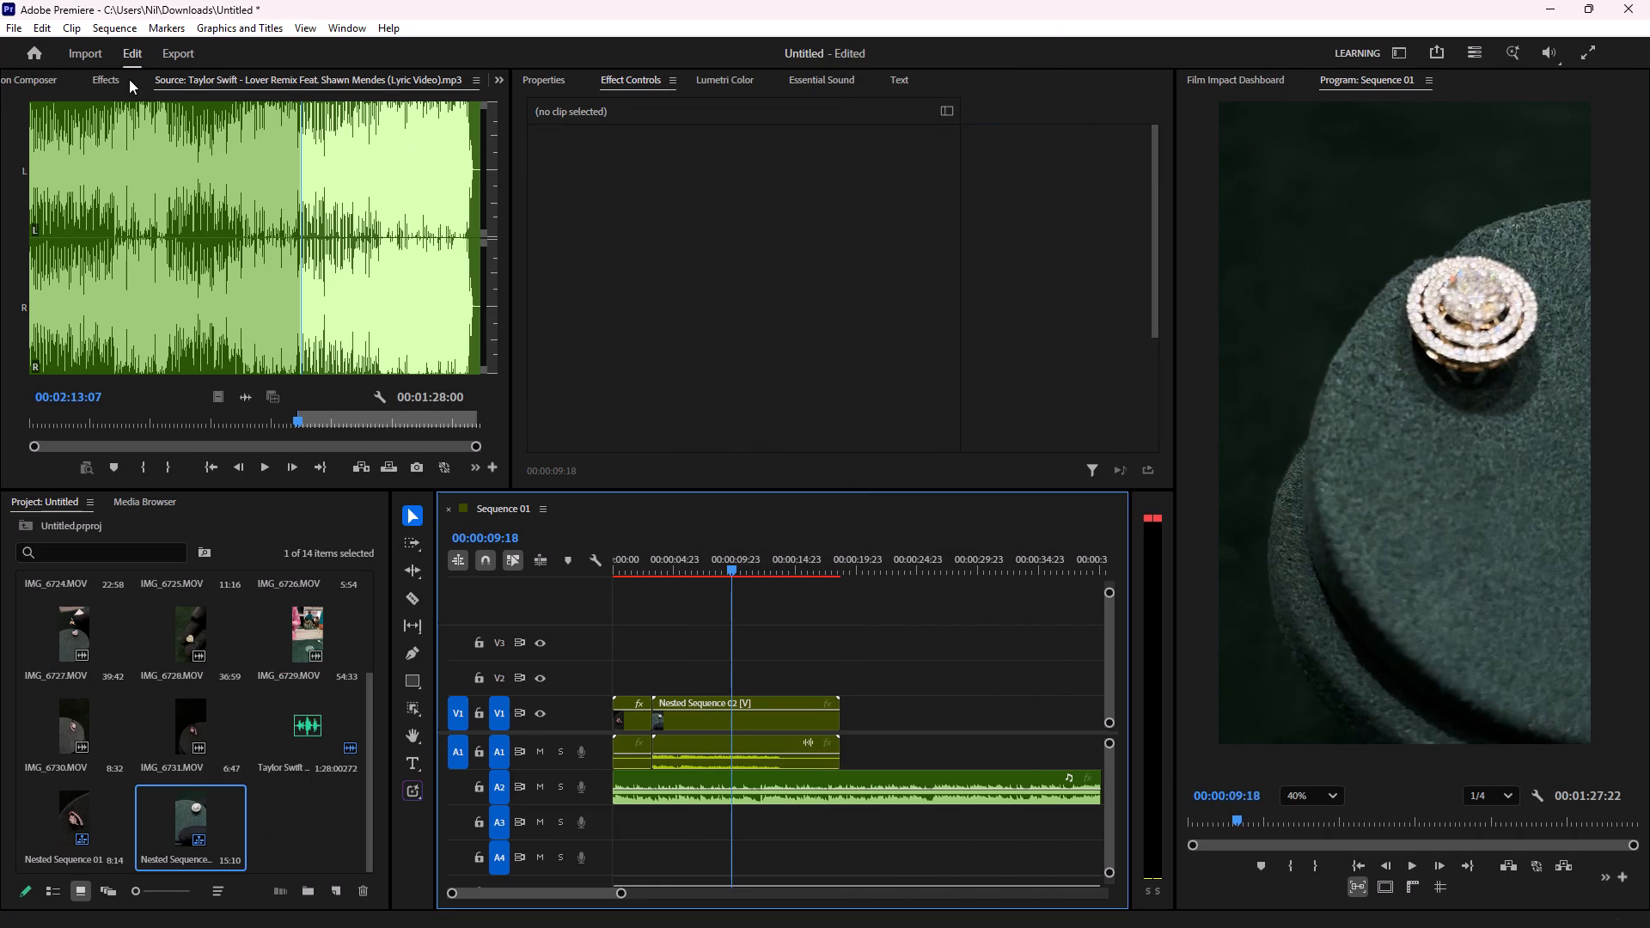
Apply the Warp Stabilizer effect to Nested Sequence 02.
left_click(103, 82)
left_click_drag(89, 259, 90, 259)
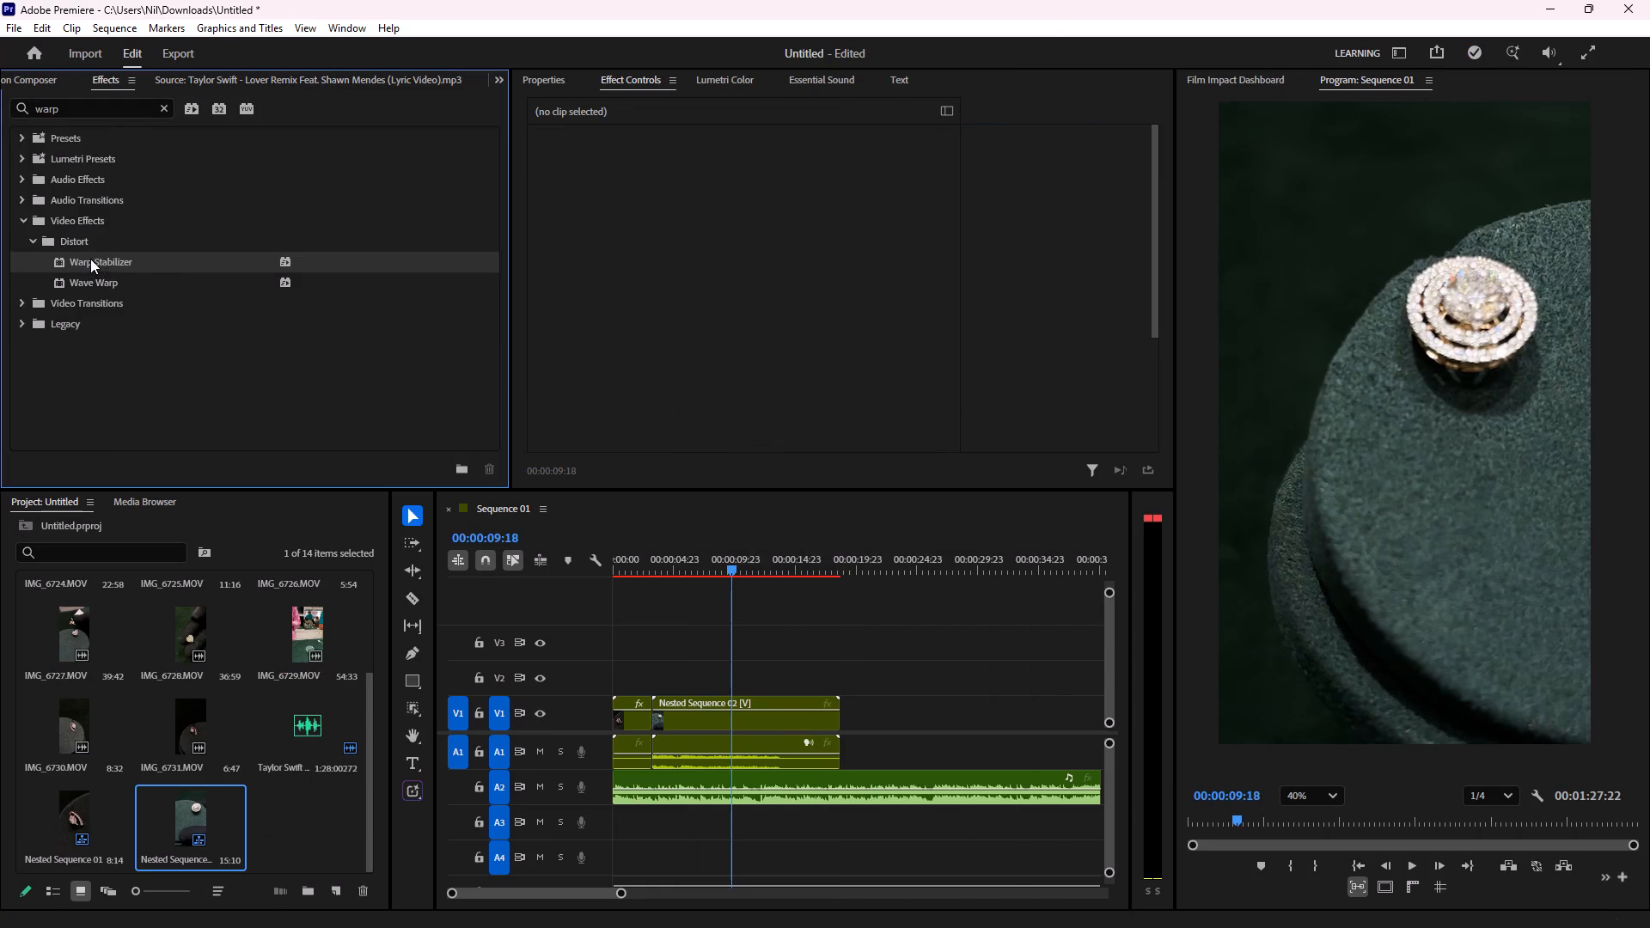
left_click_drag(90, 259, 755, 713)
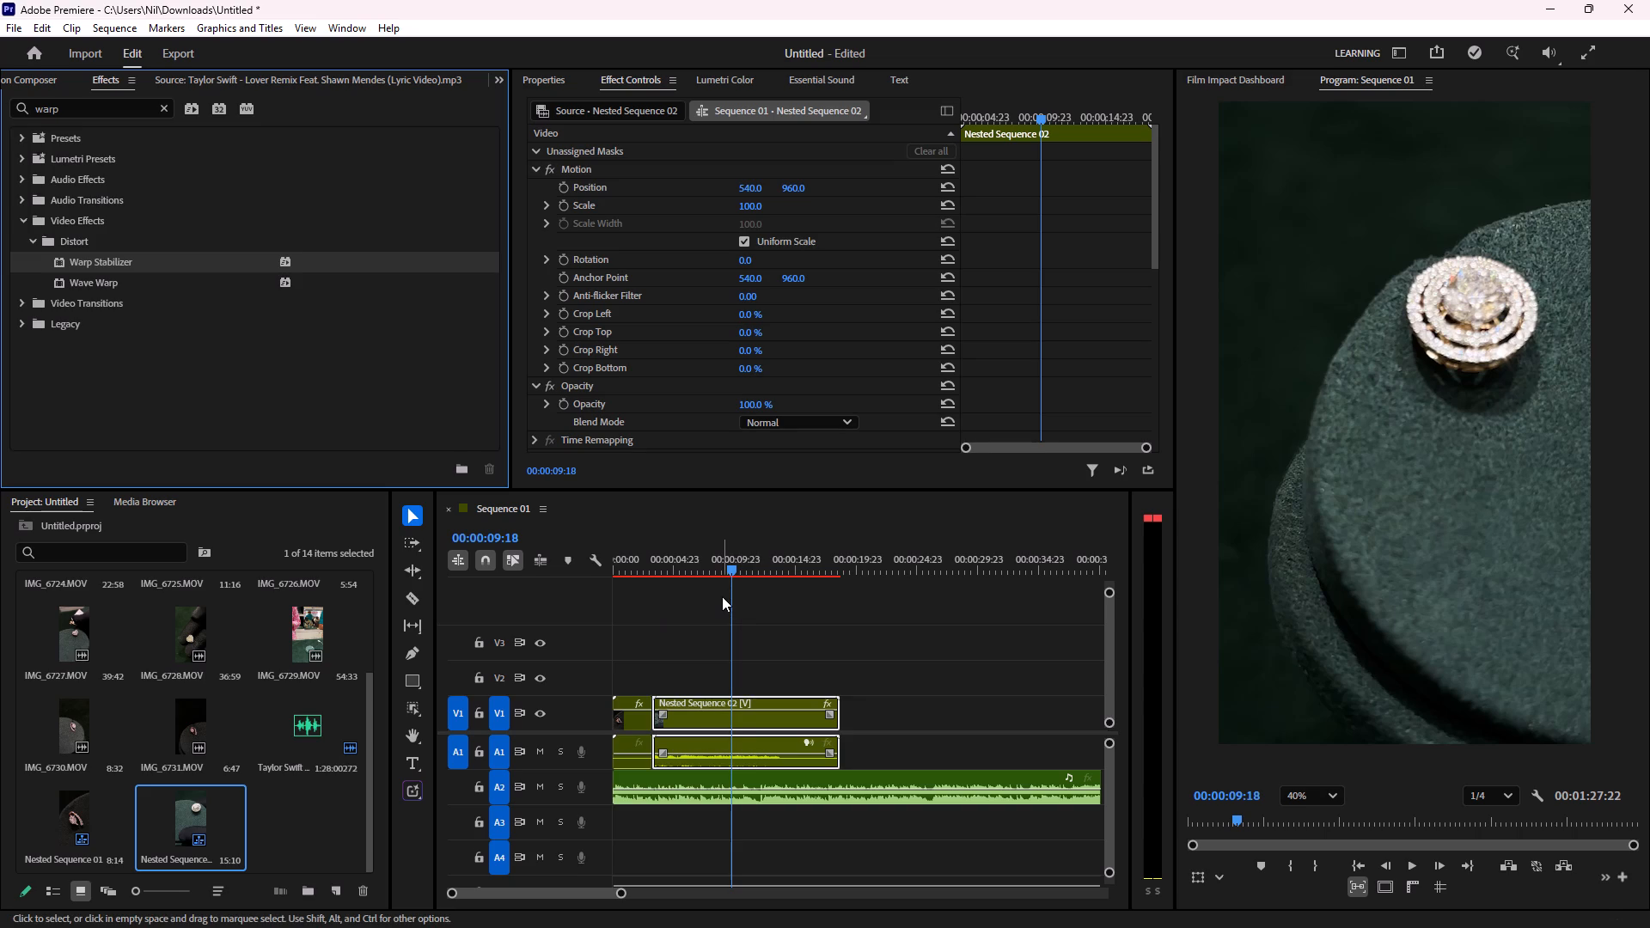
Scrub back to 00:00:02:18 and examine the rose-gold jewellery shot in the first nested clip up close.
left_click_drag(732, 550, 671, 558)
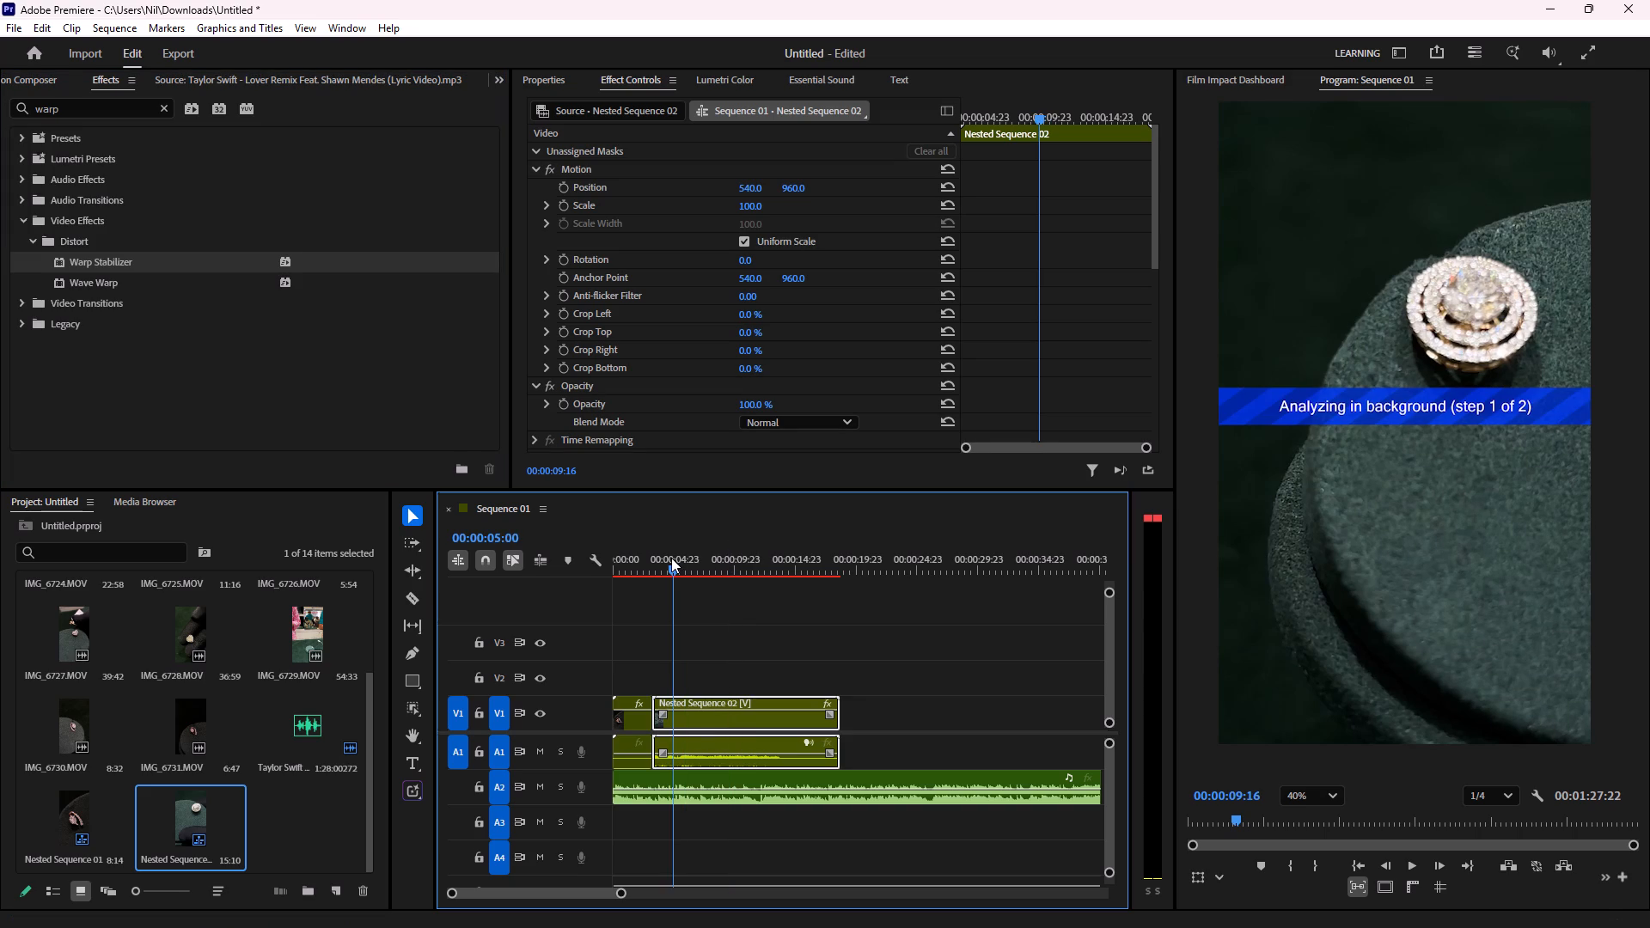
left_click_drag(671, 558, 645, 553)
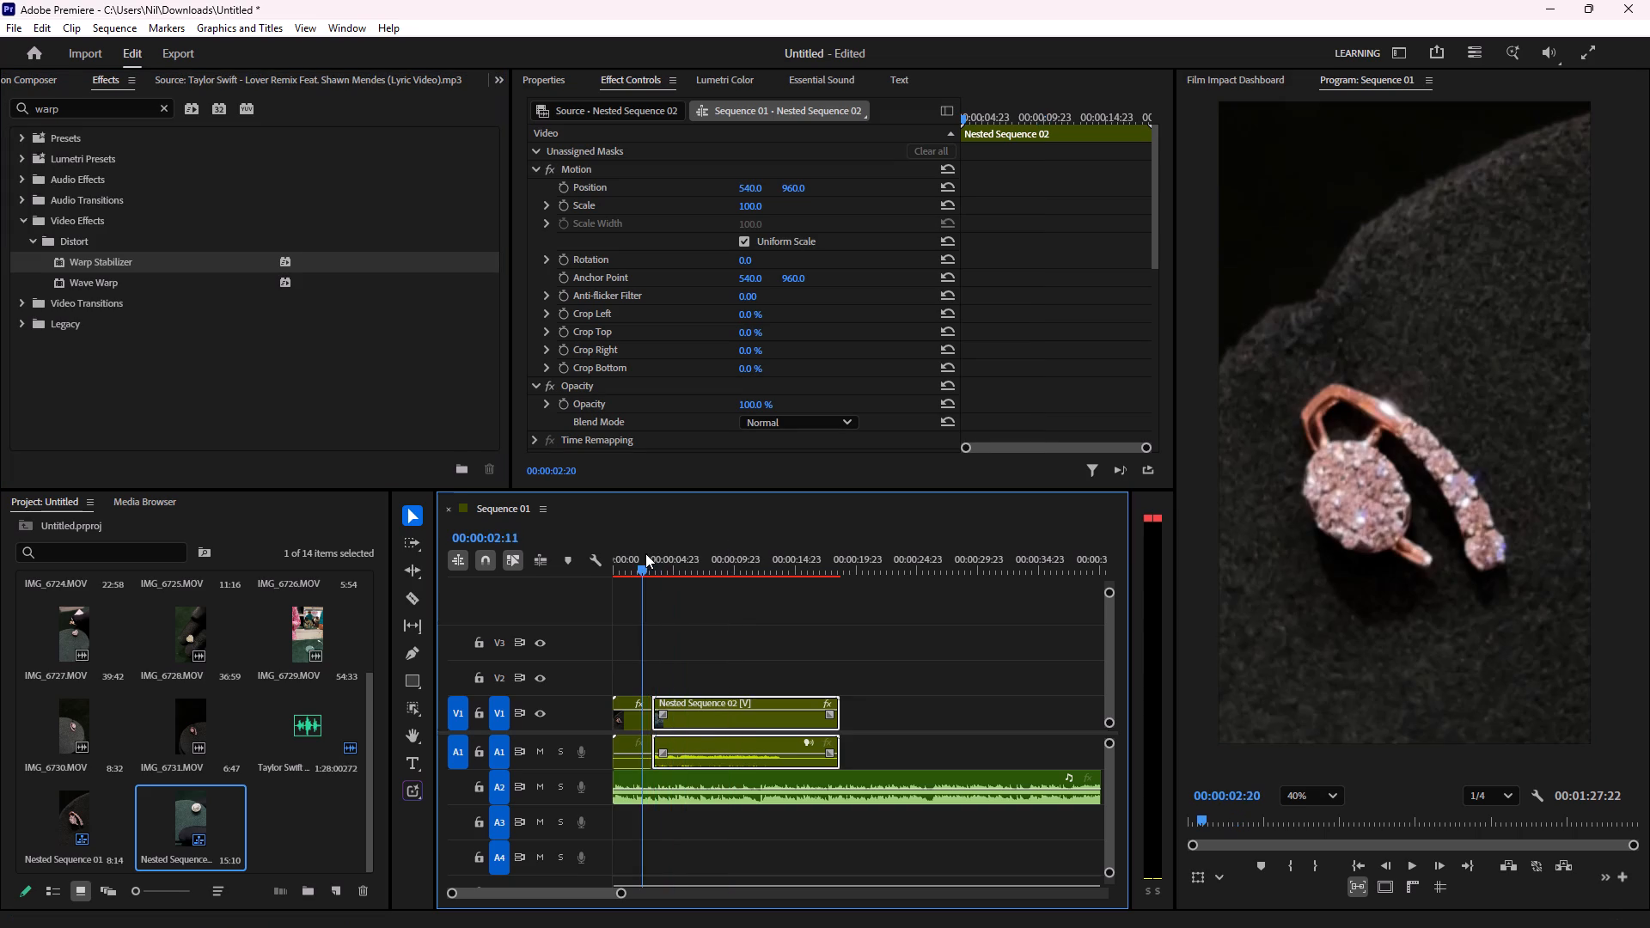
left_click_drag(645, 553, 649, 554)
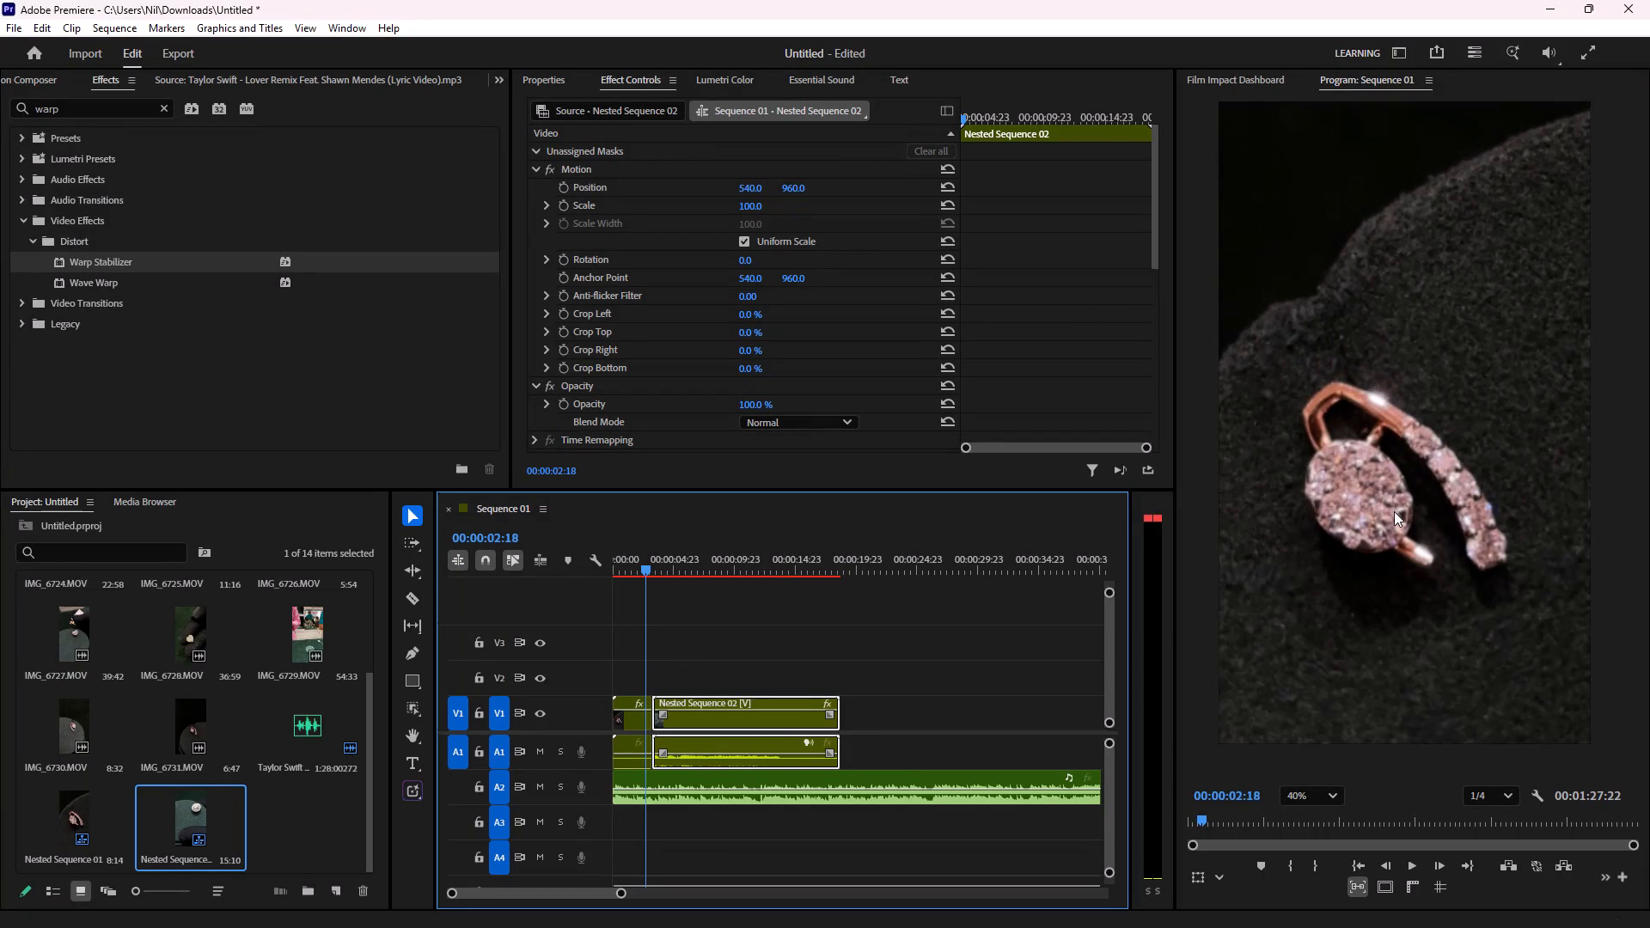
scroll(1394, 511, "up", 8)
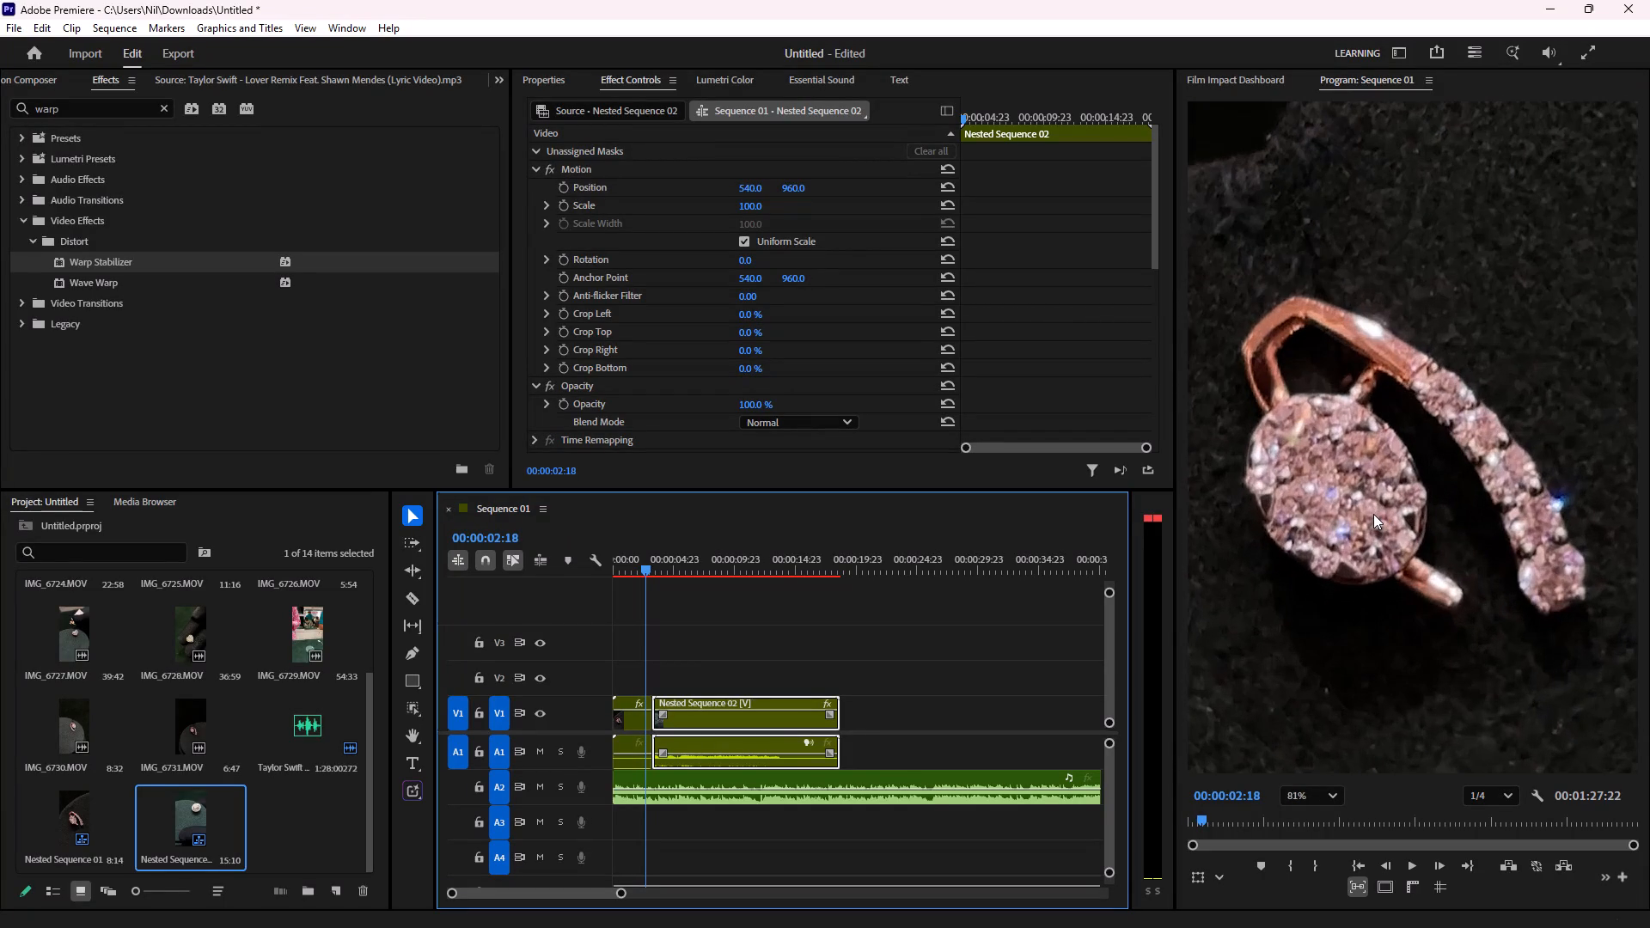
scroll(1373, 514, "up", 3)
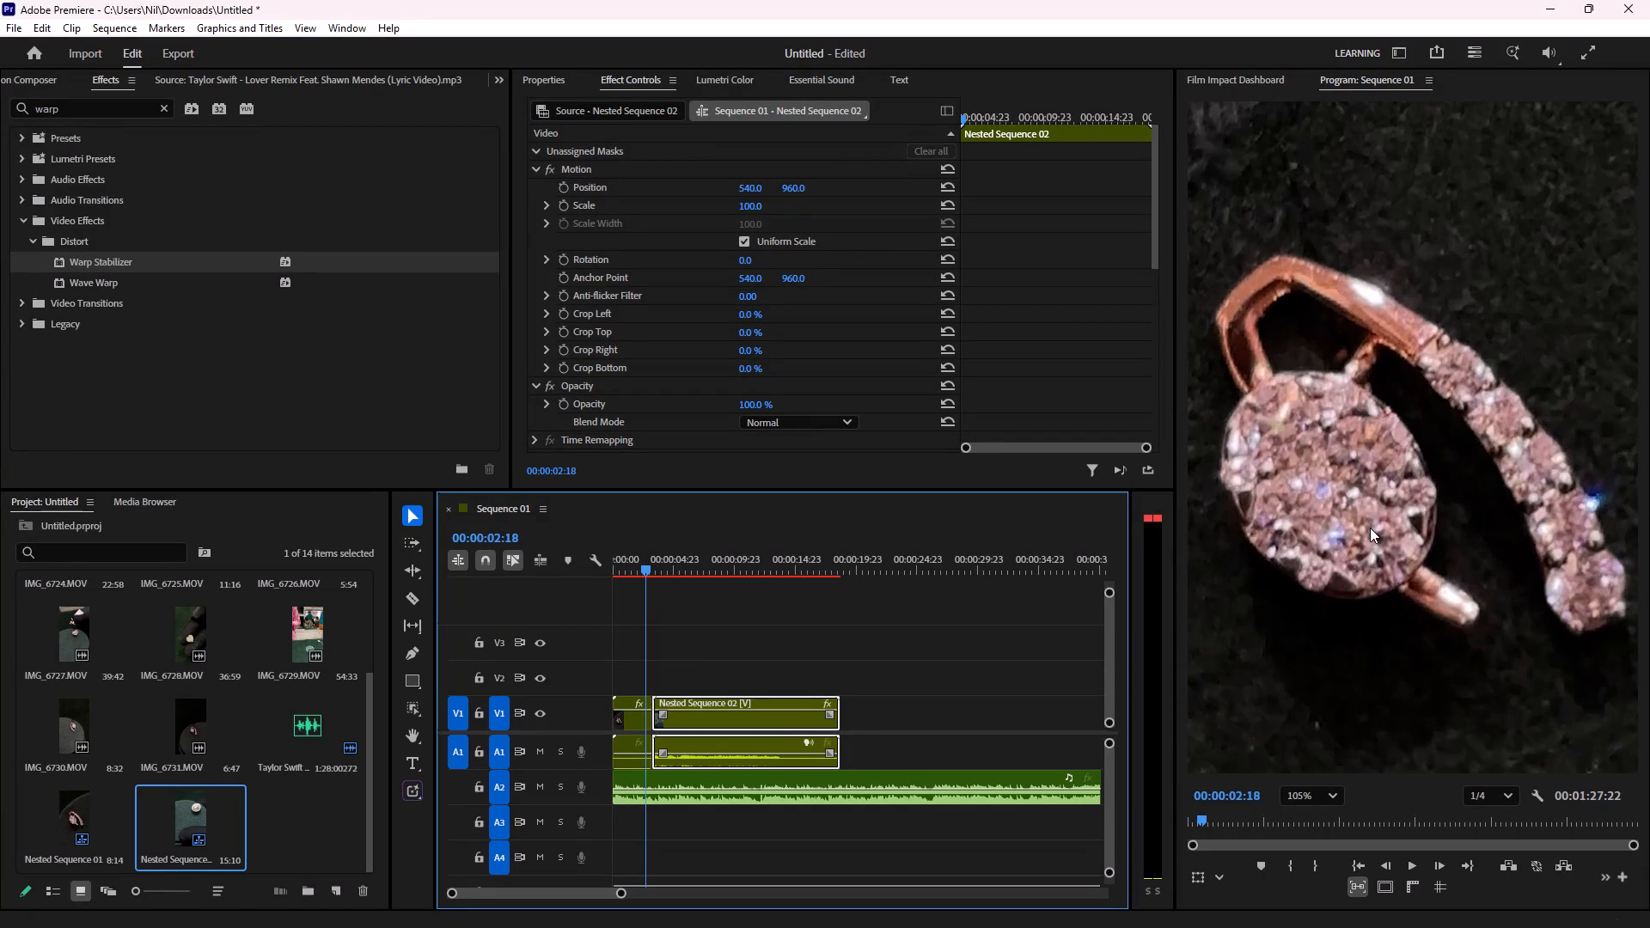
scroll(1368, 531, "down", 10)
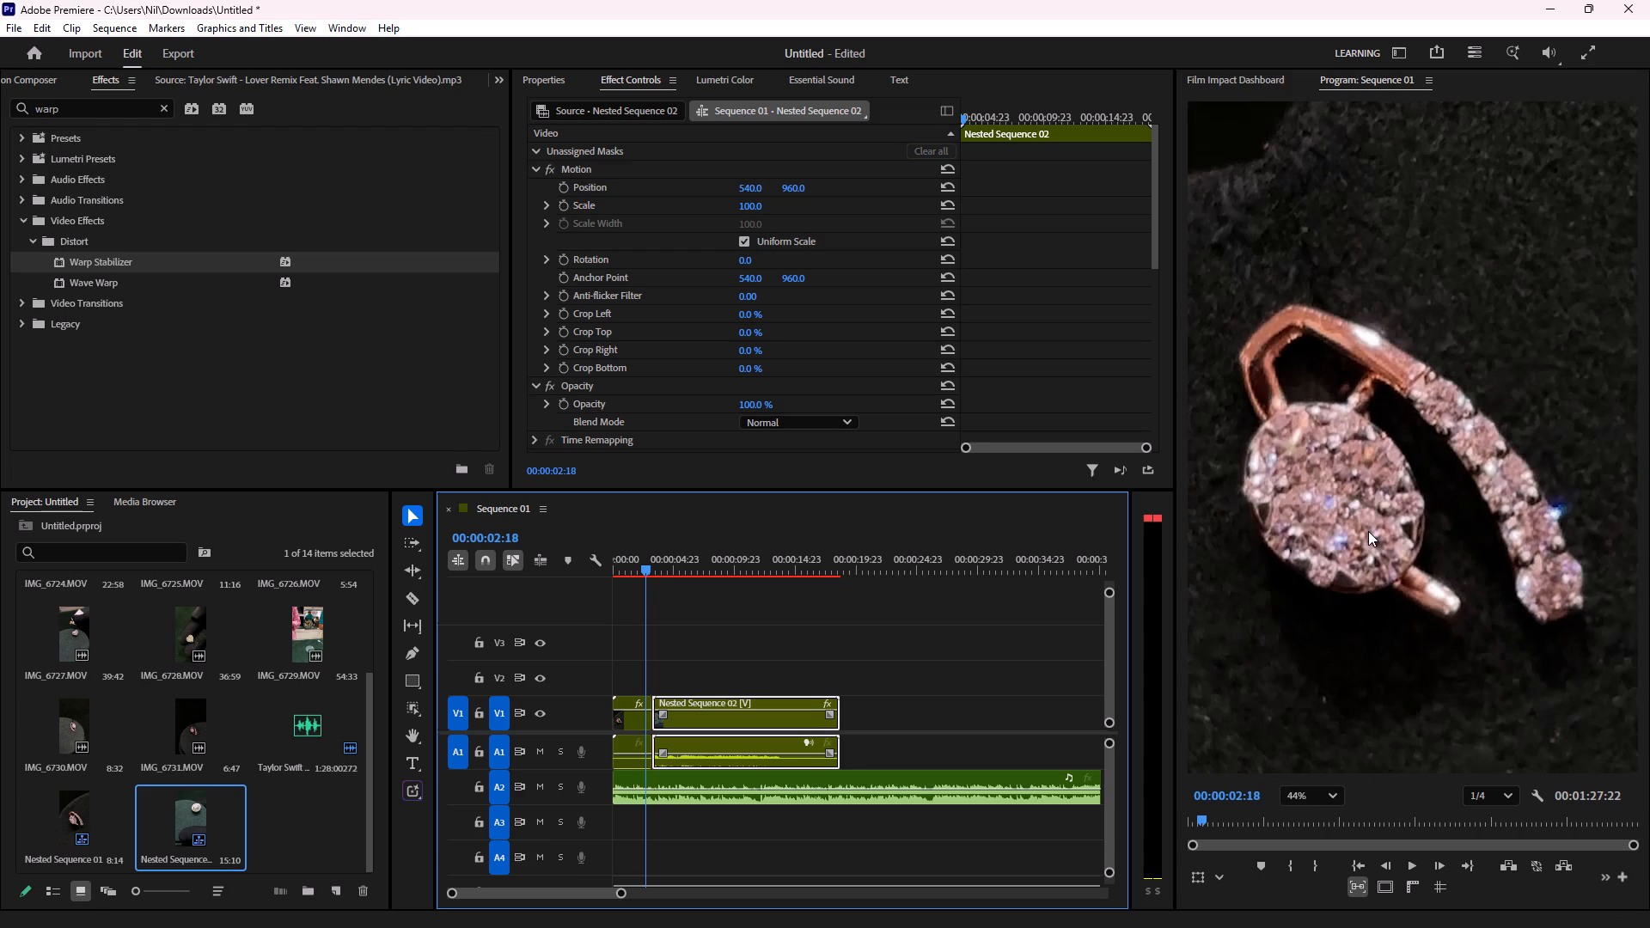
scroll(1368, 531, "down", 3)
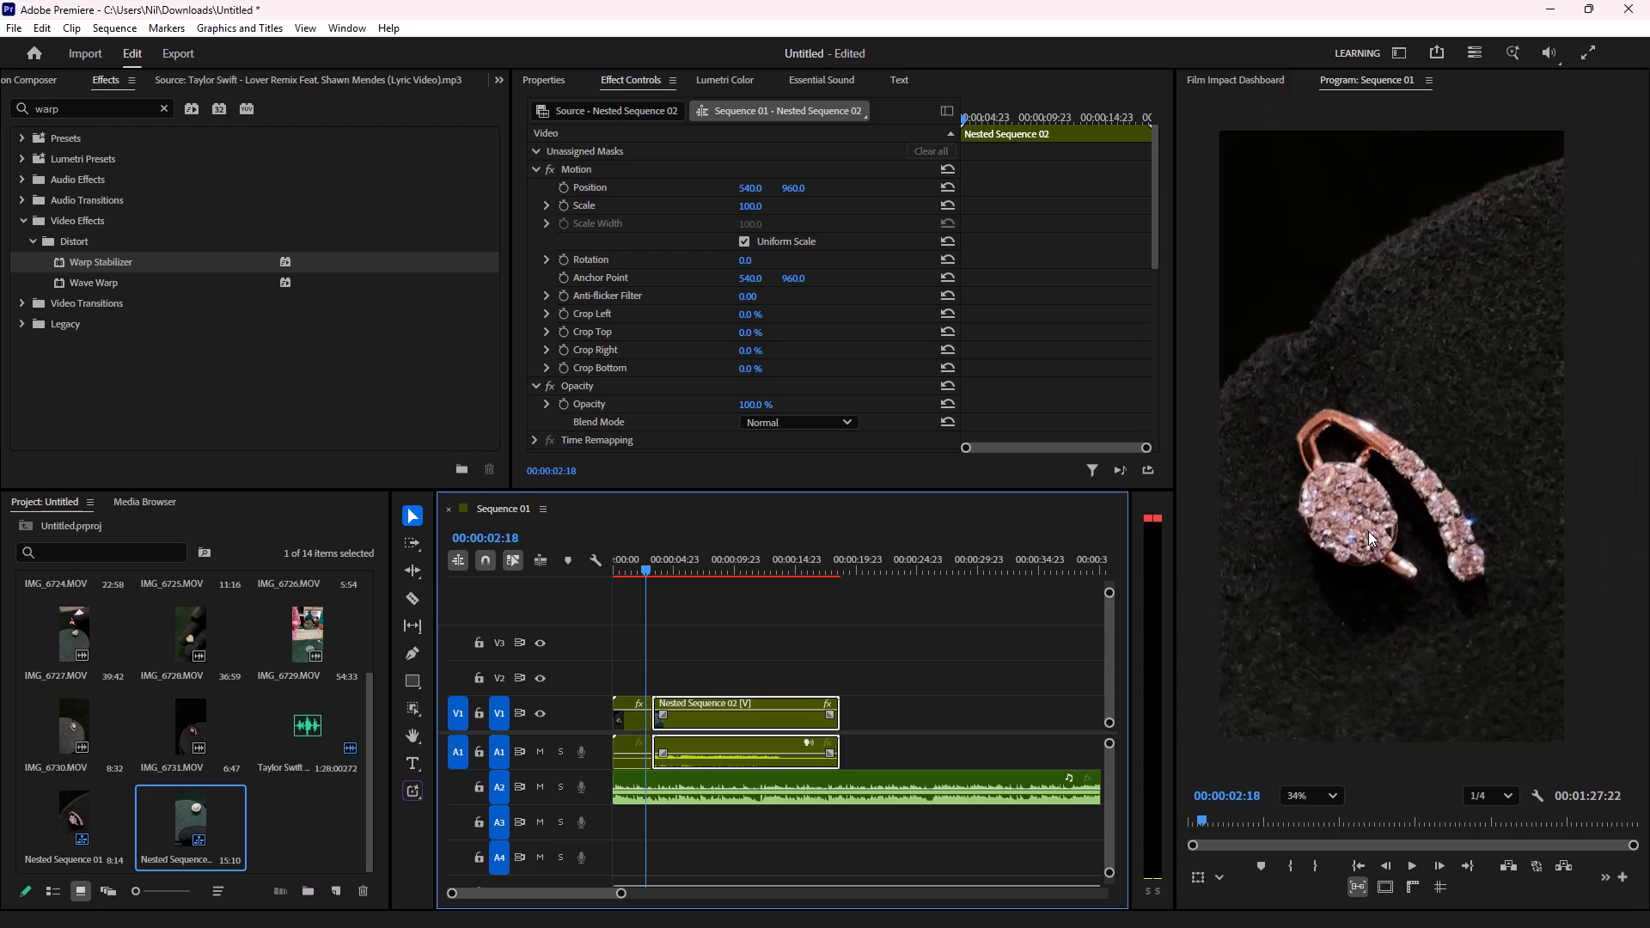
scroll(1368, 531, "up", 1)
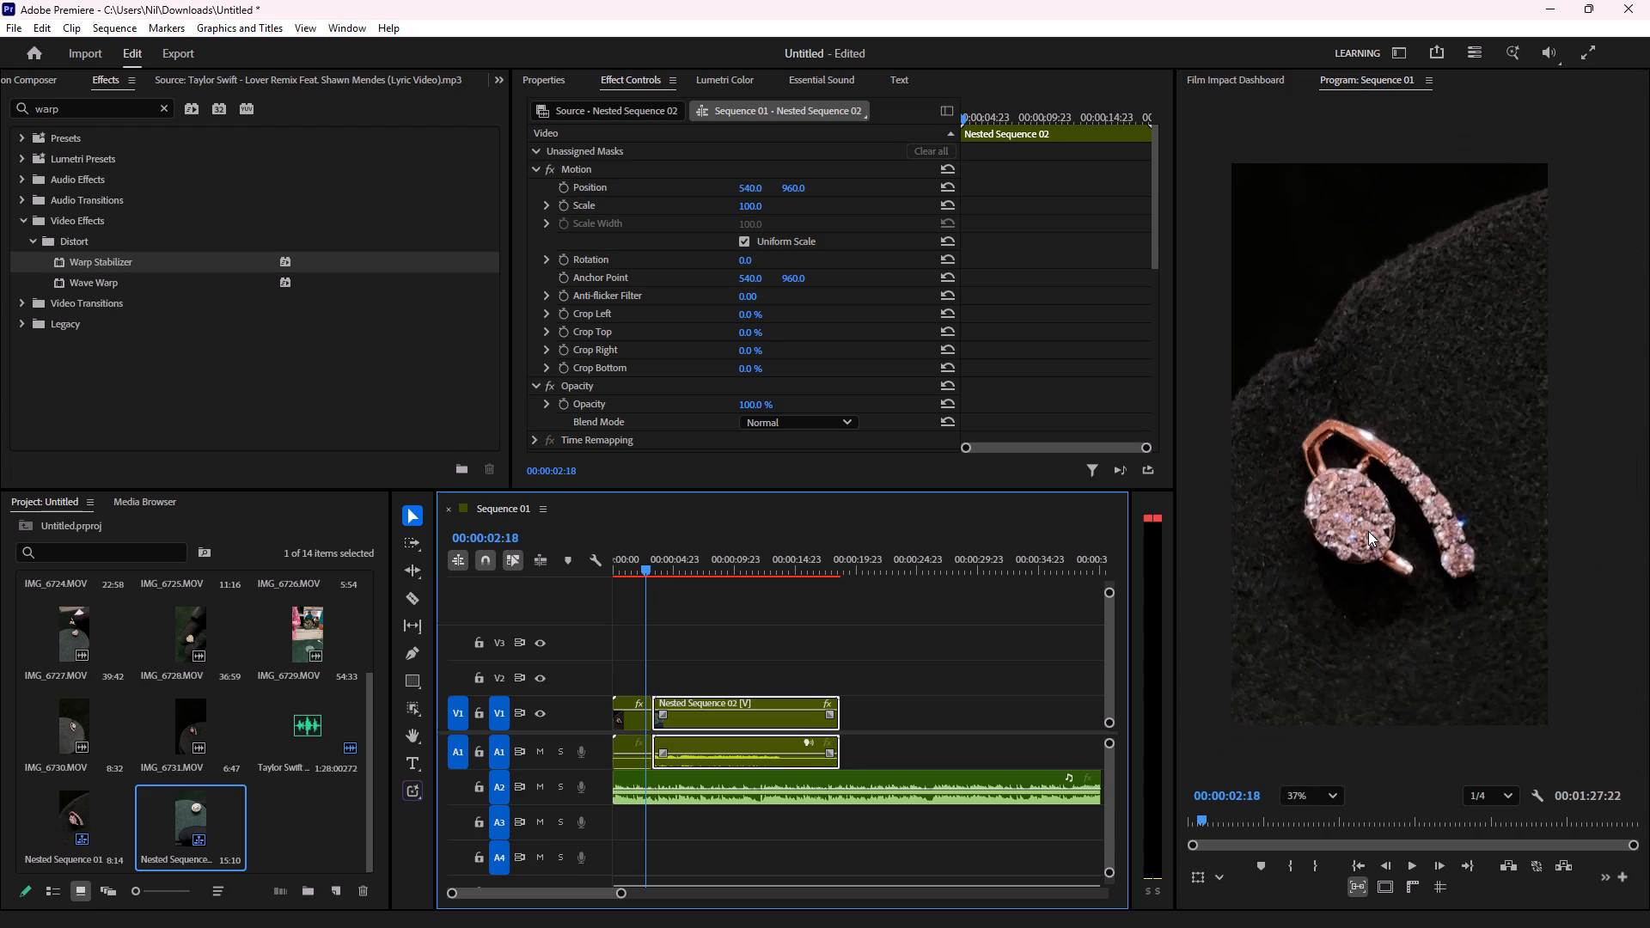
middle_click_drag(1368, 531, 1371, 534)
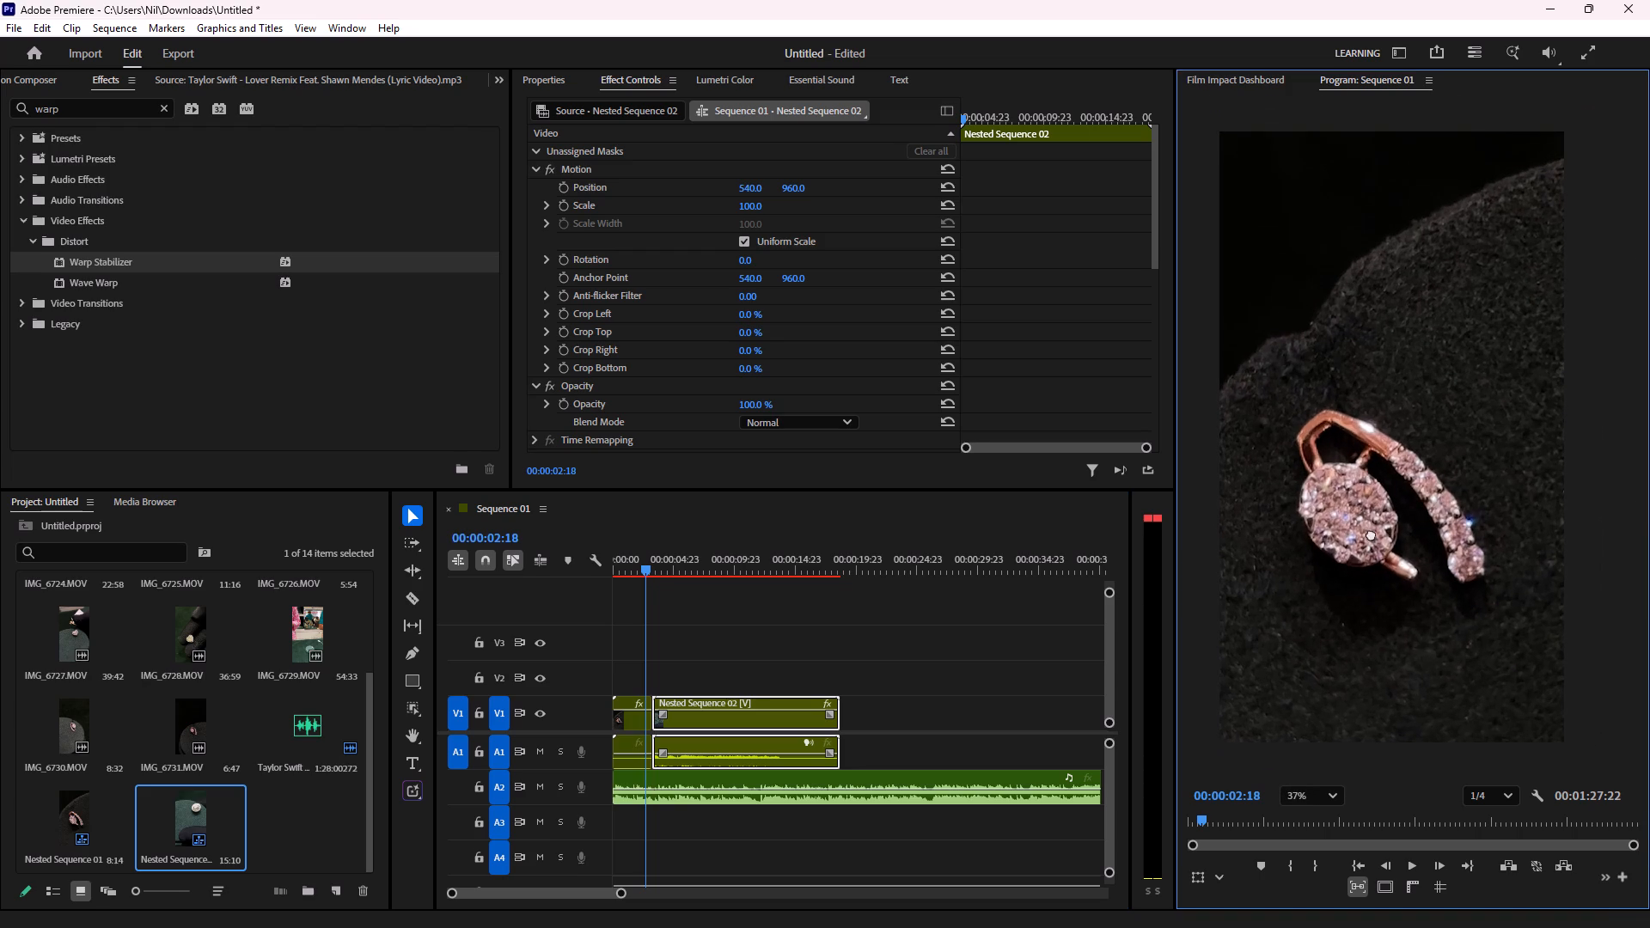
middle_click_drag(1371, 534, 1396, 542)
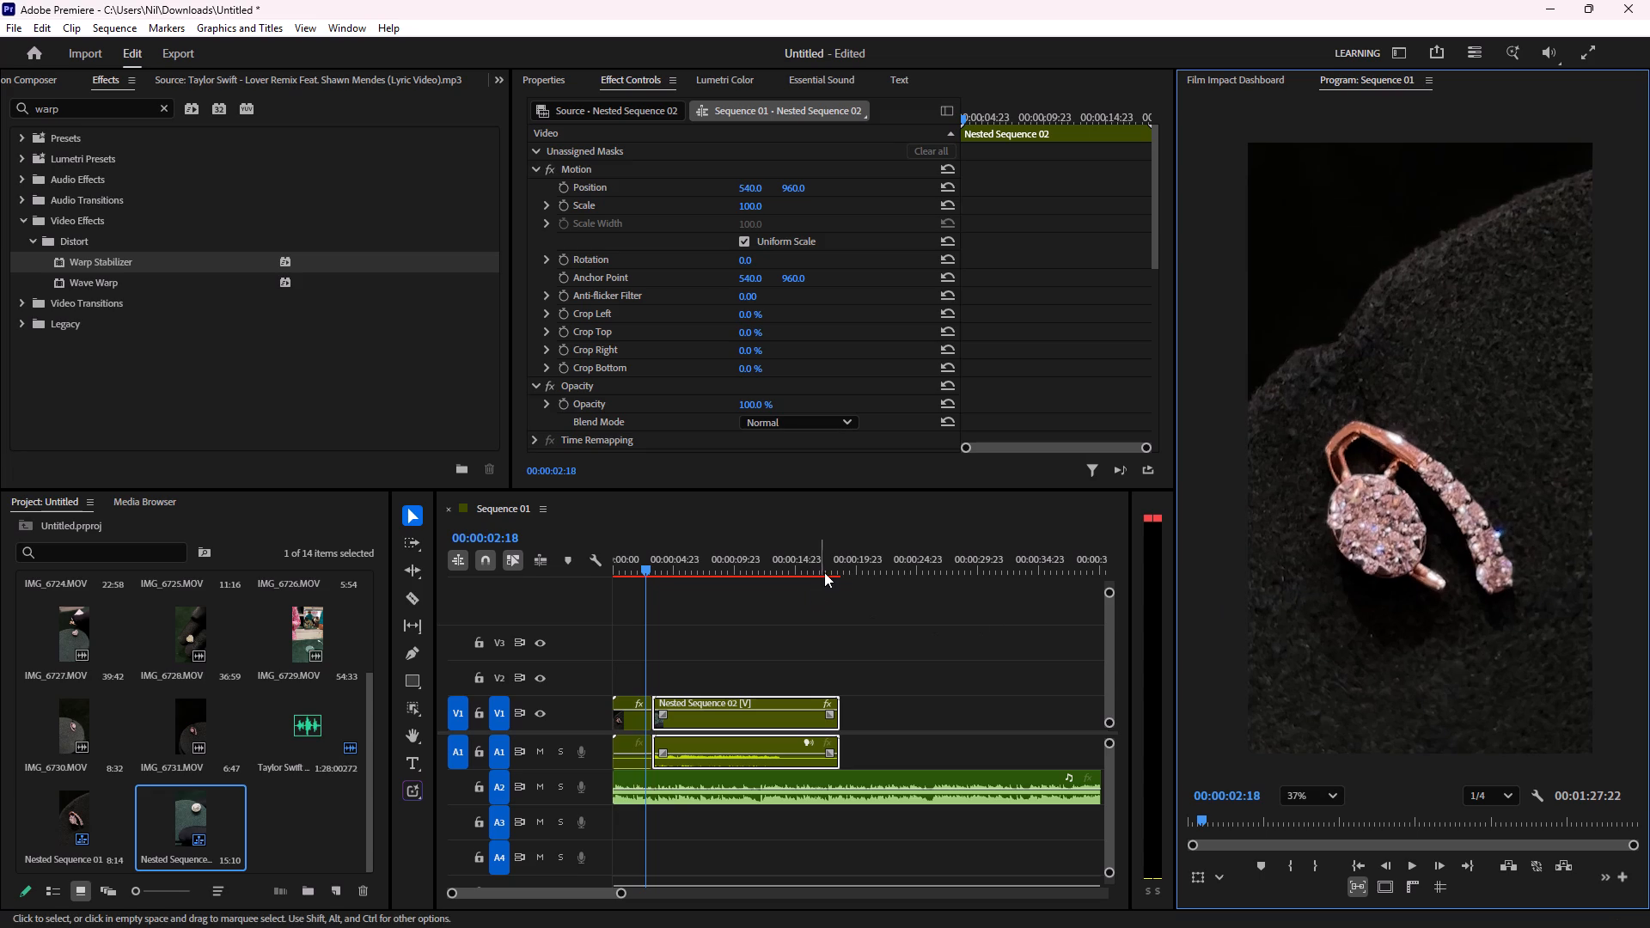
Render the video previews of Sequence 01.
key("Return")
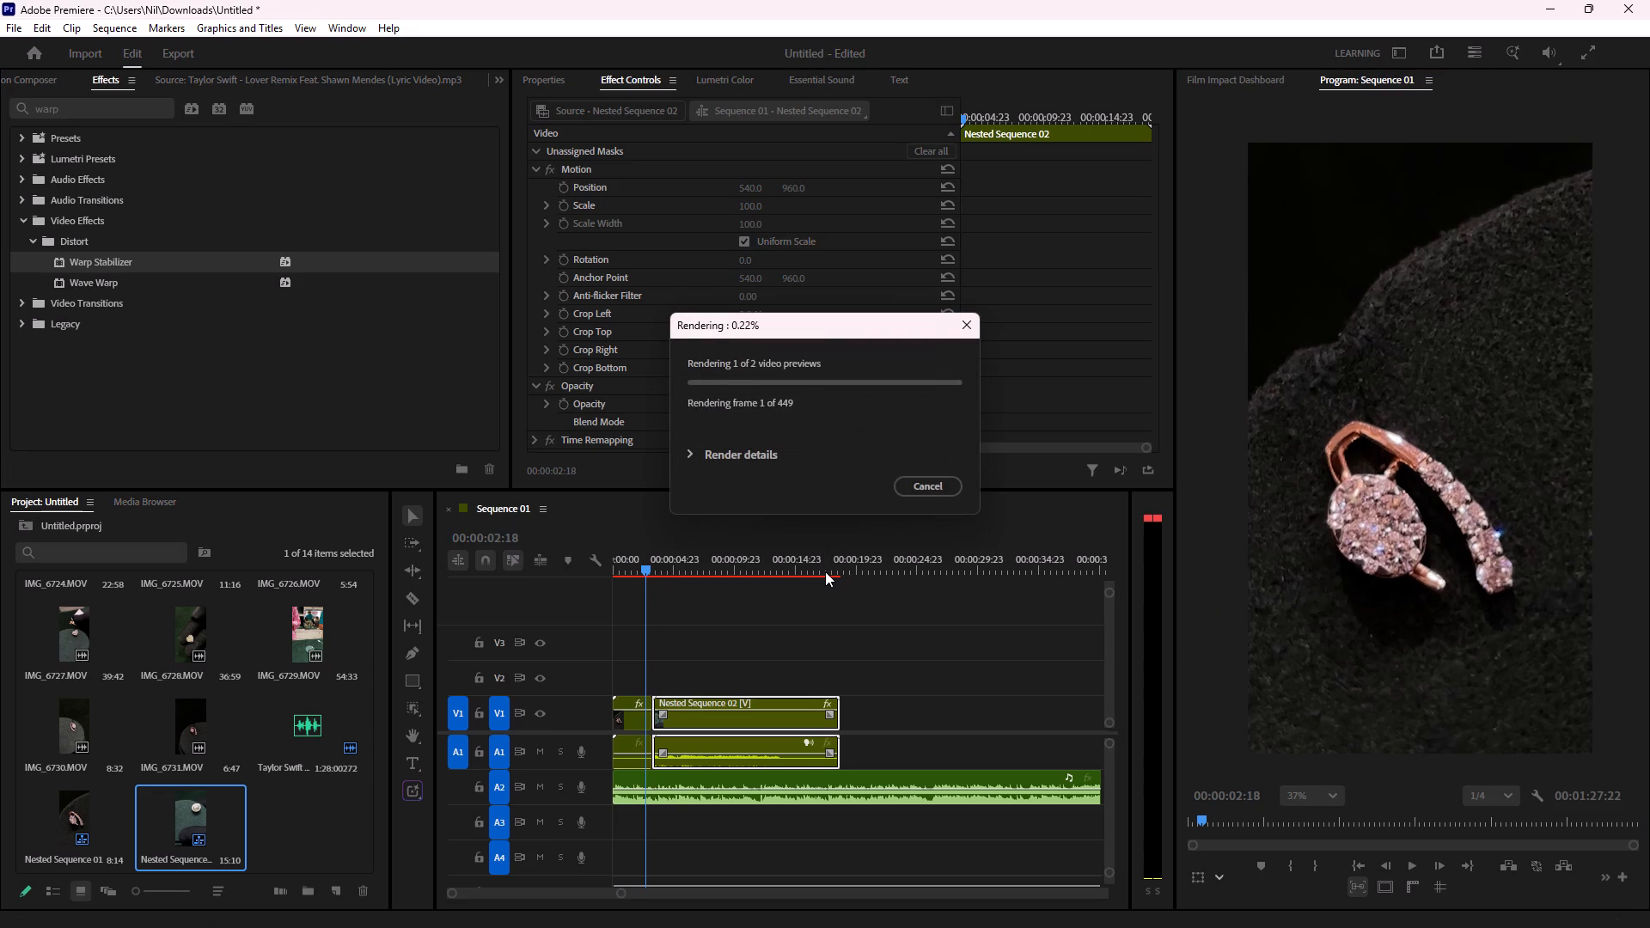
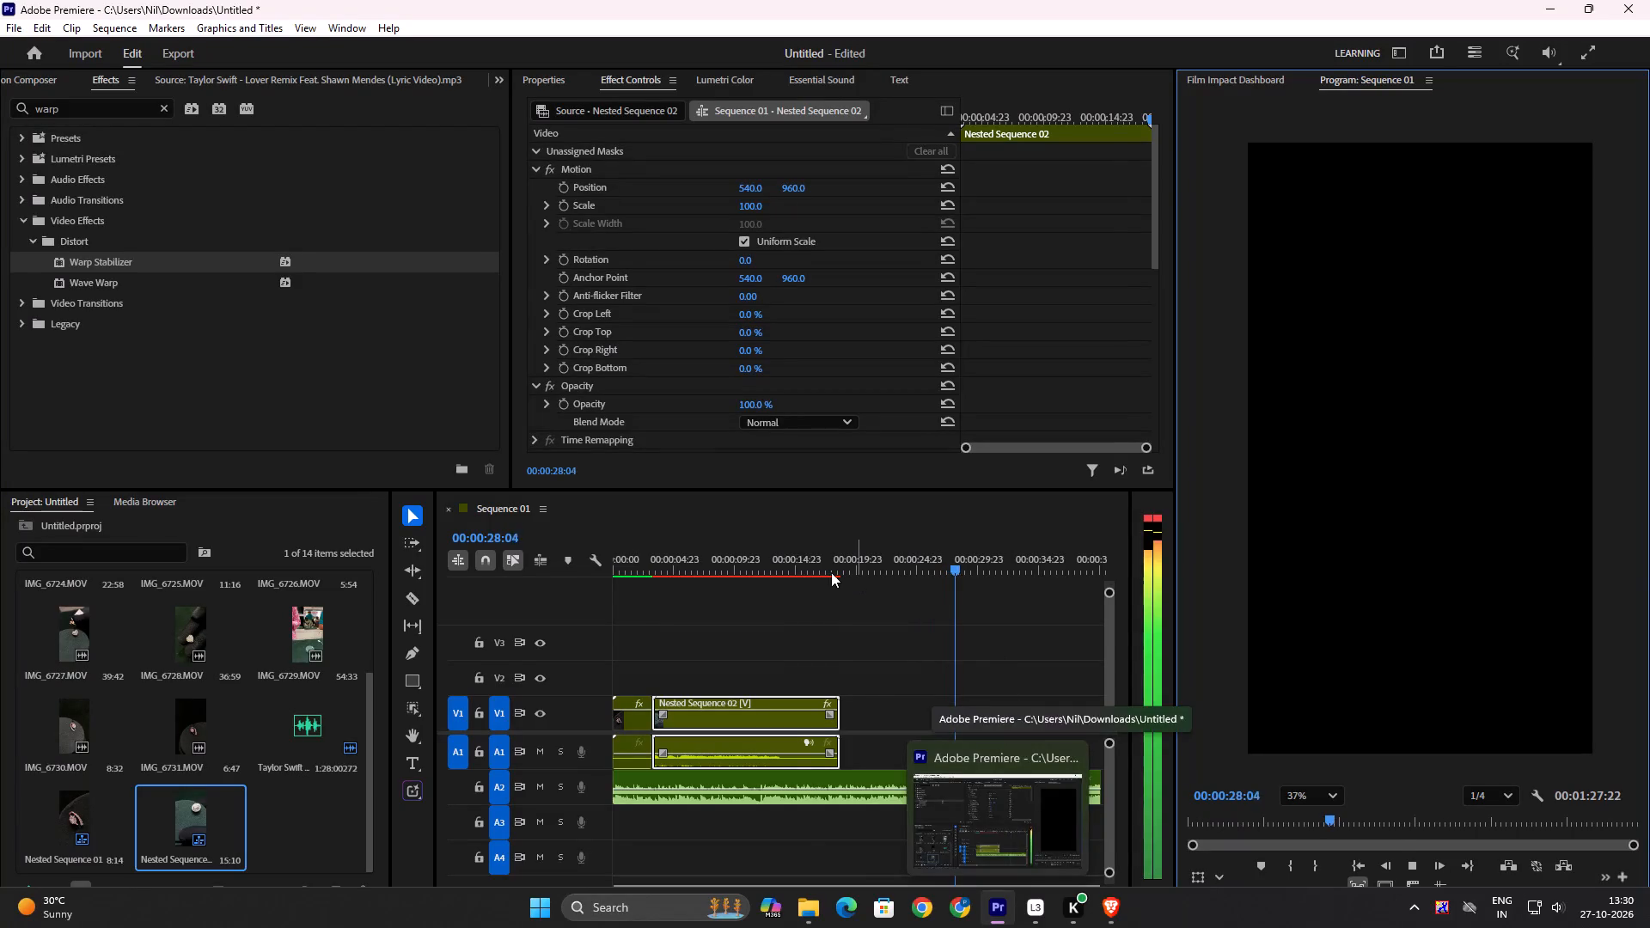
Play Sequence 01 from the start through both nested clips to review the footage against the music, and return to the beginning.
left_click_drag(810, 565, 588, 567)
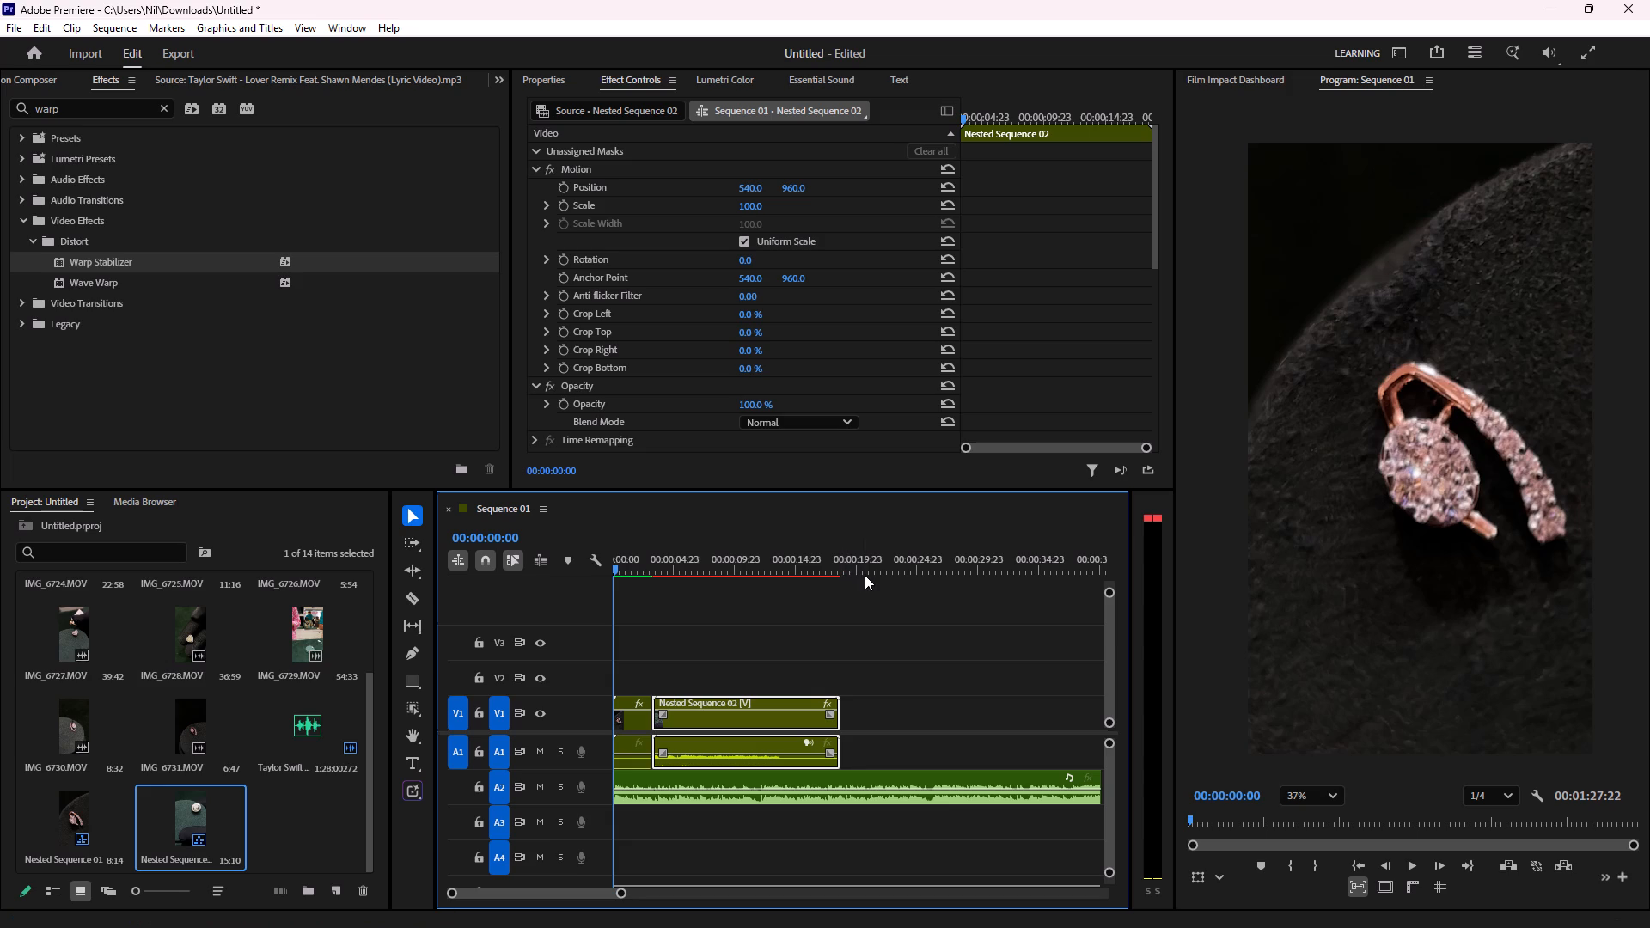
key("space")
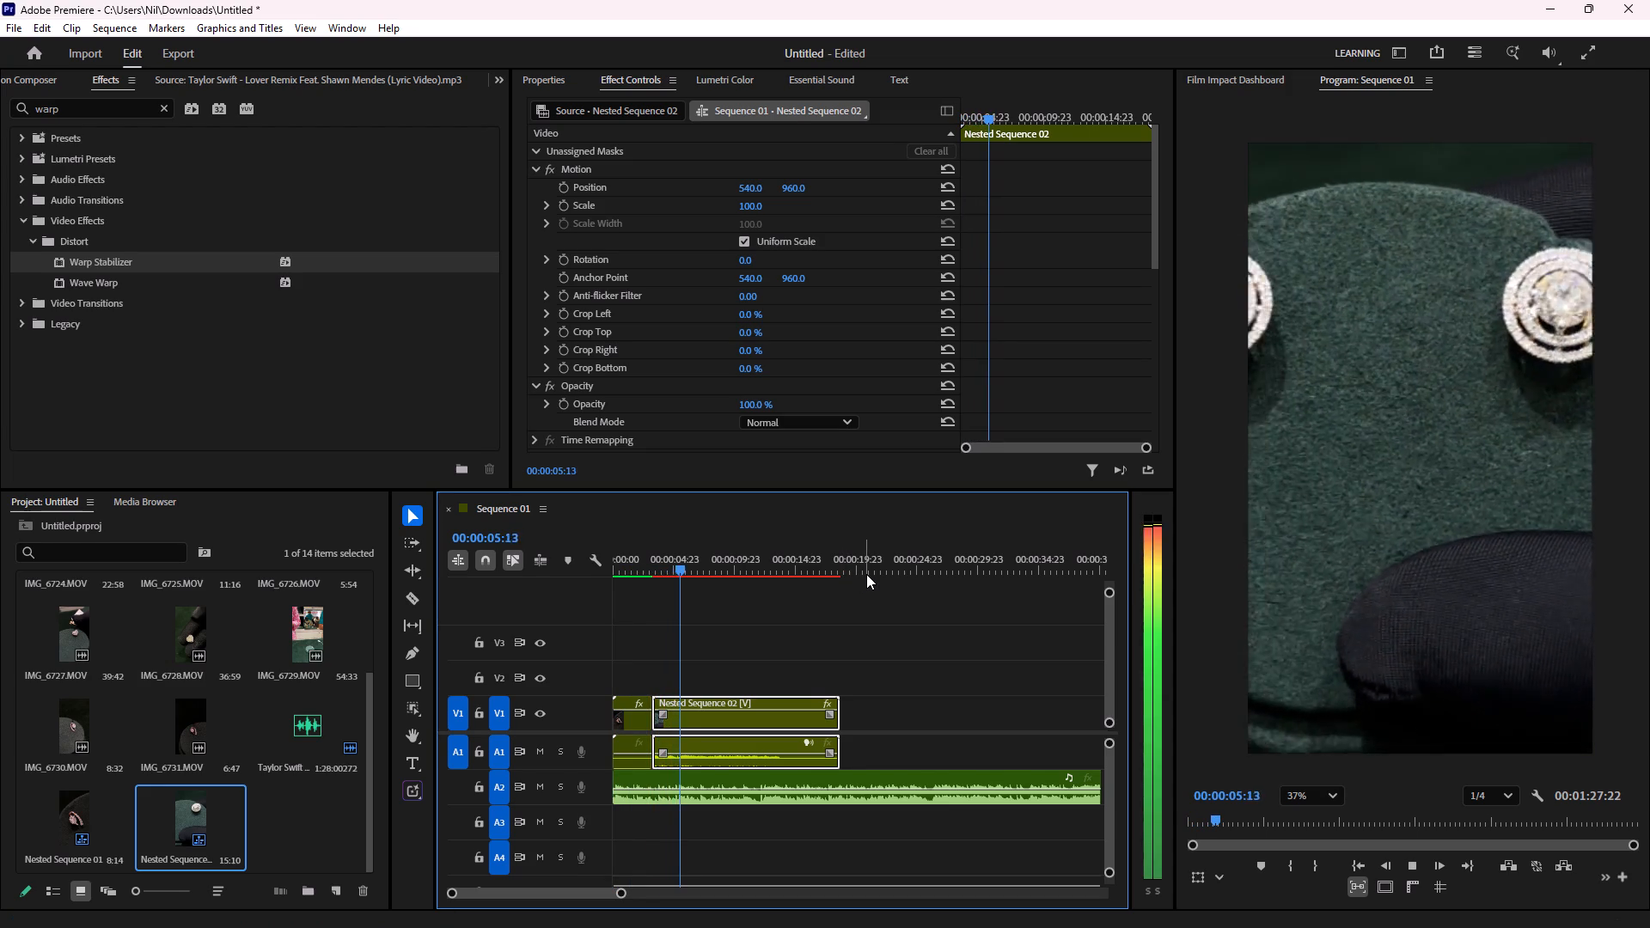
key("space")
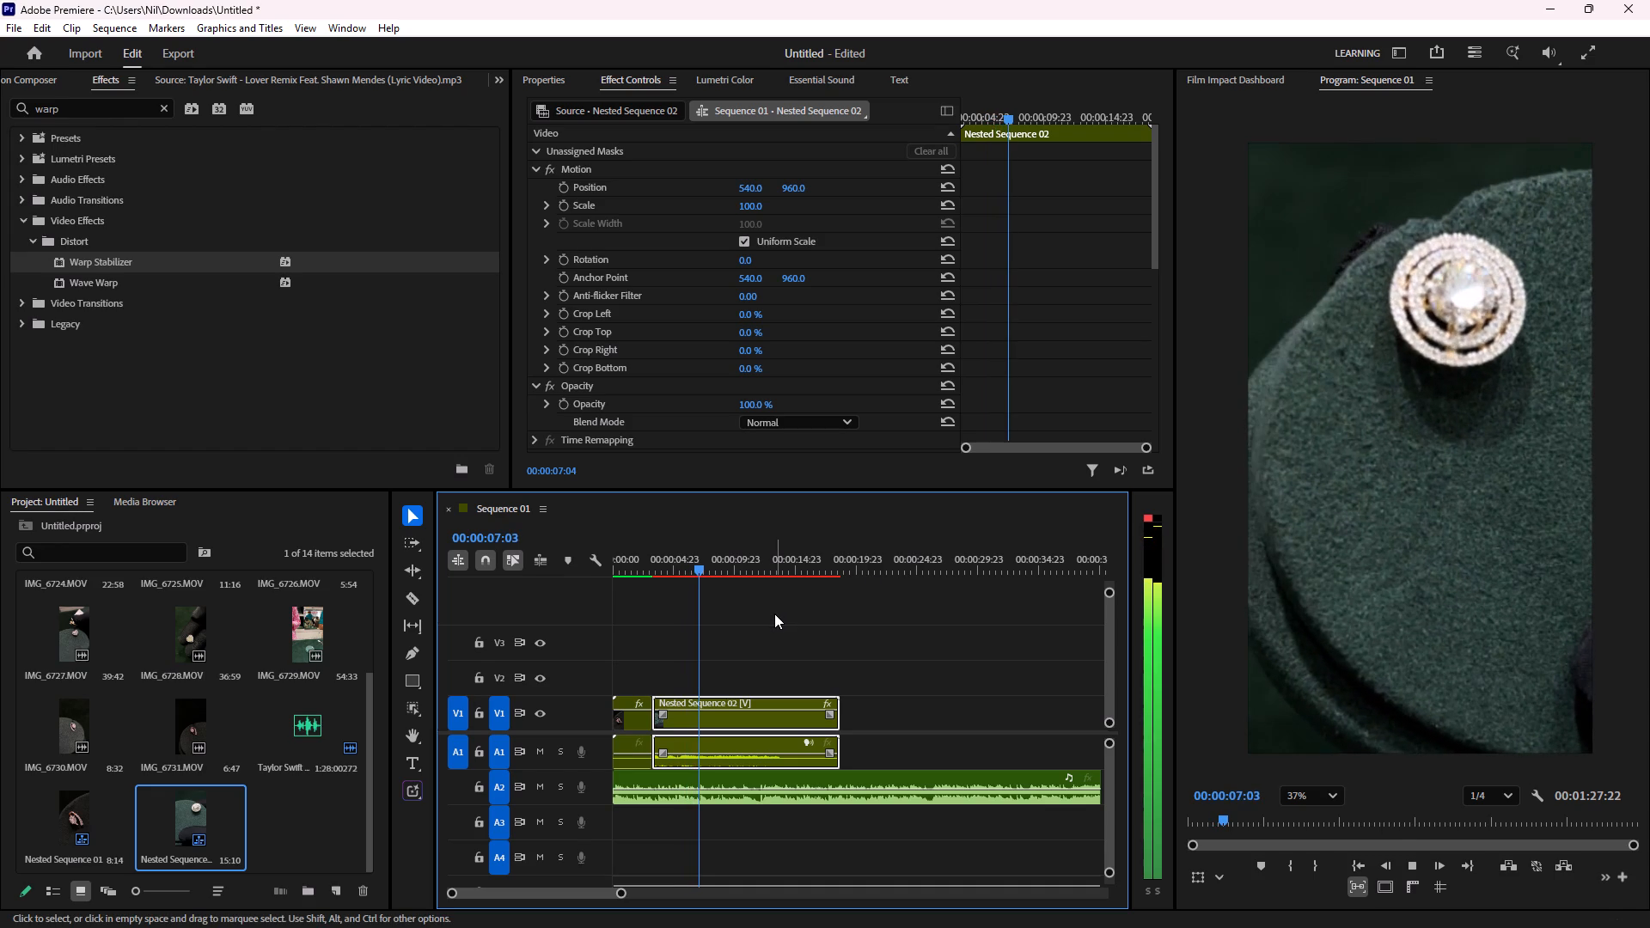
key("space")
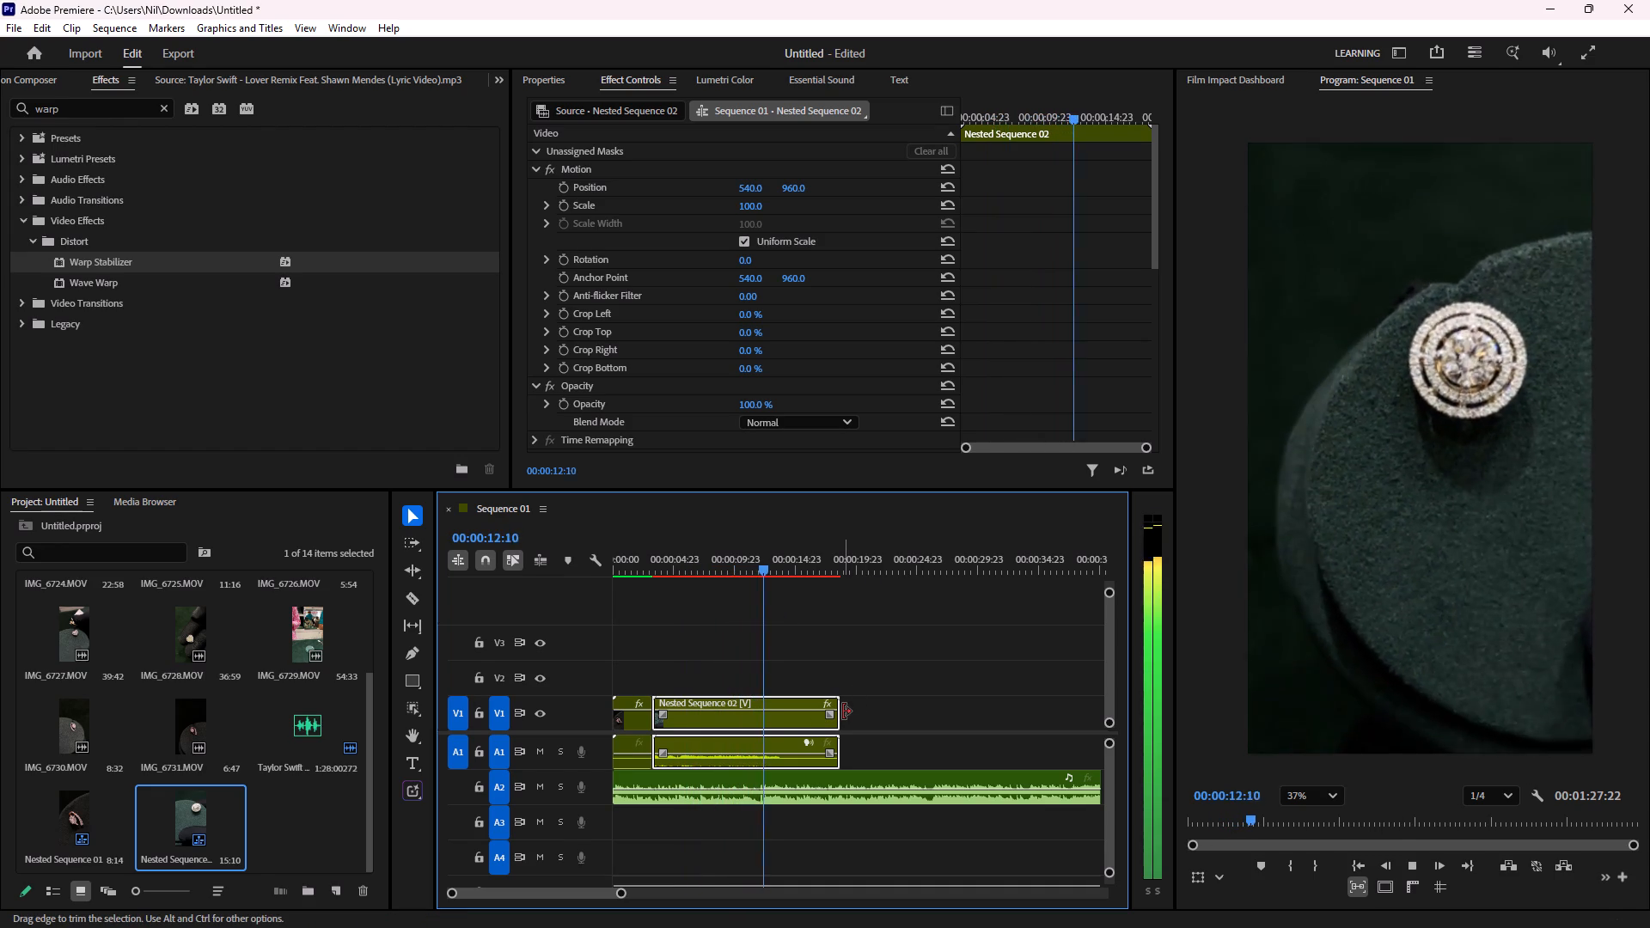
key("space")
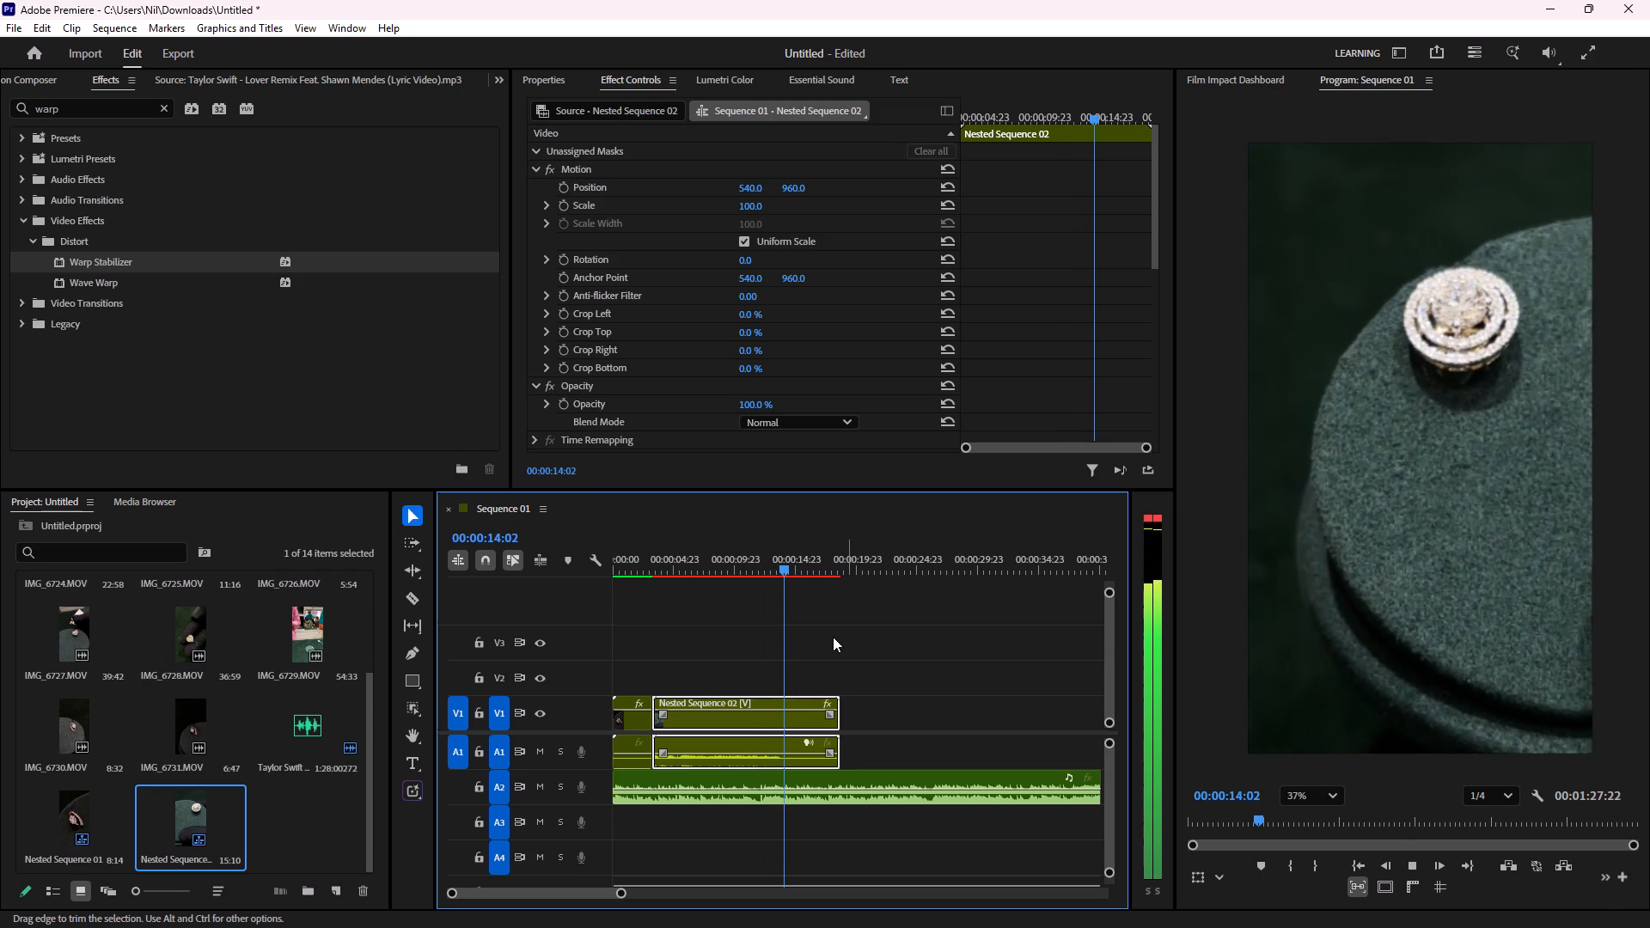
left_click_drag(792, 562, 596, 614)
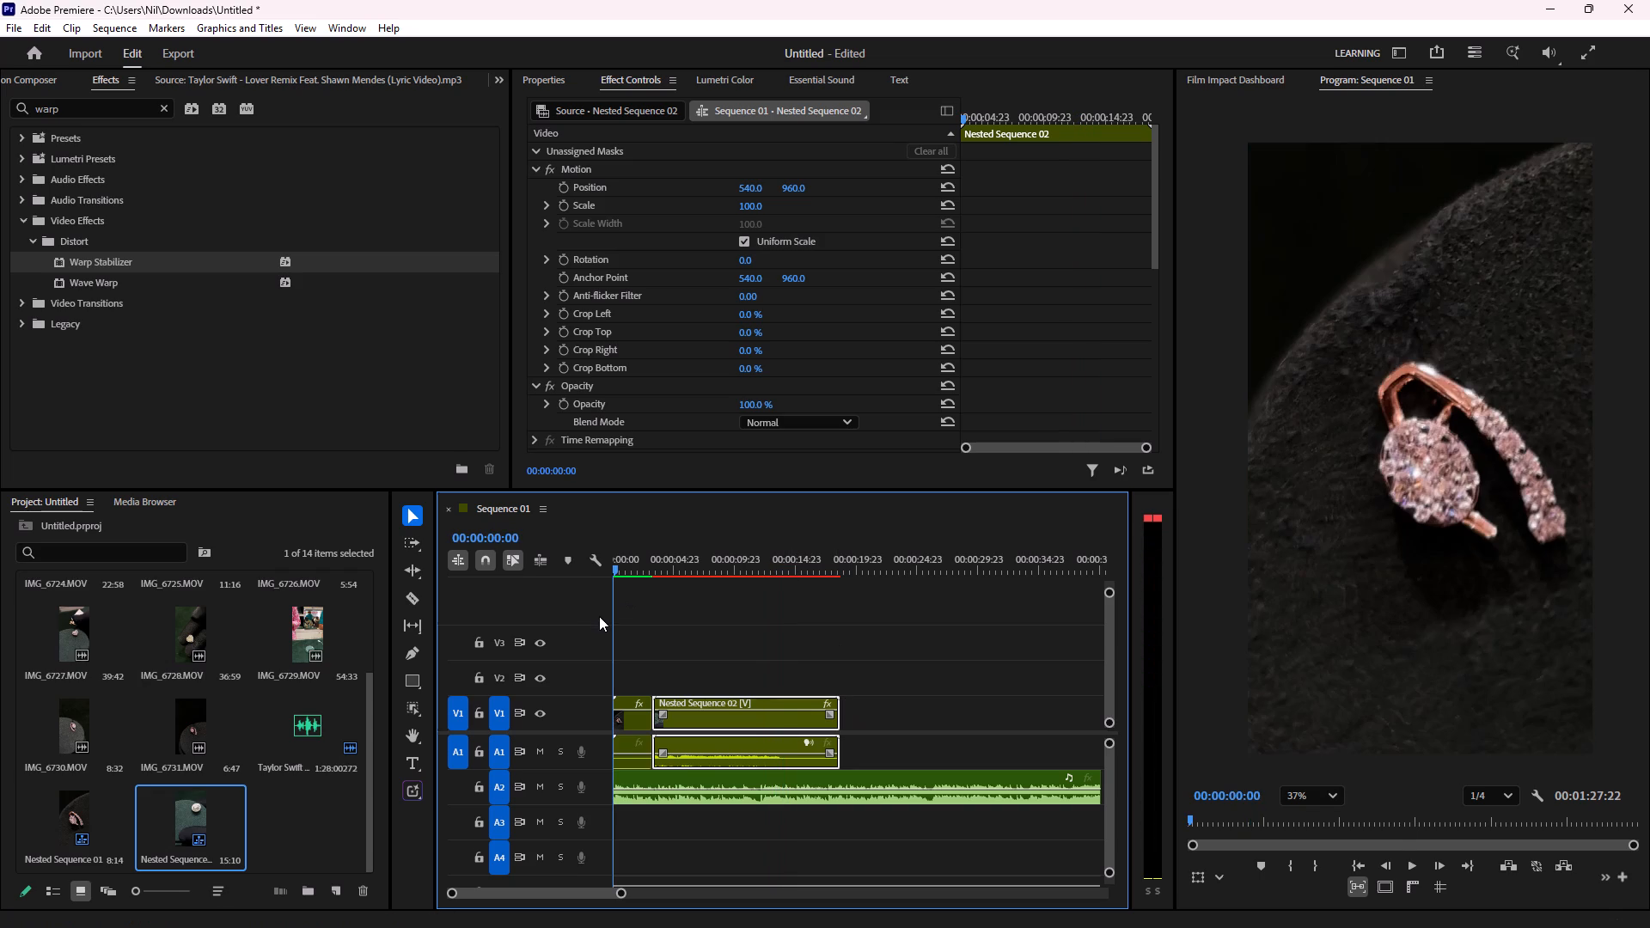
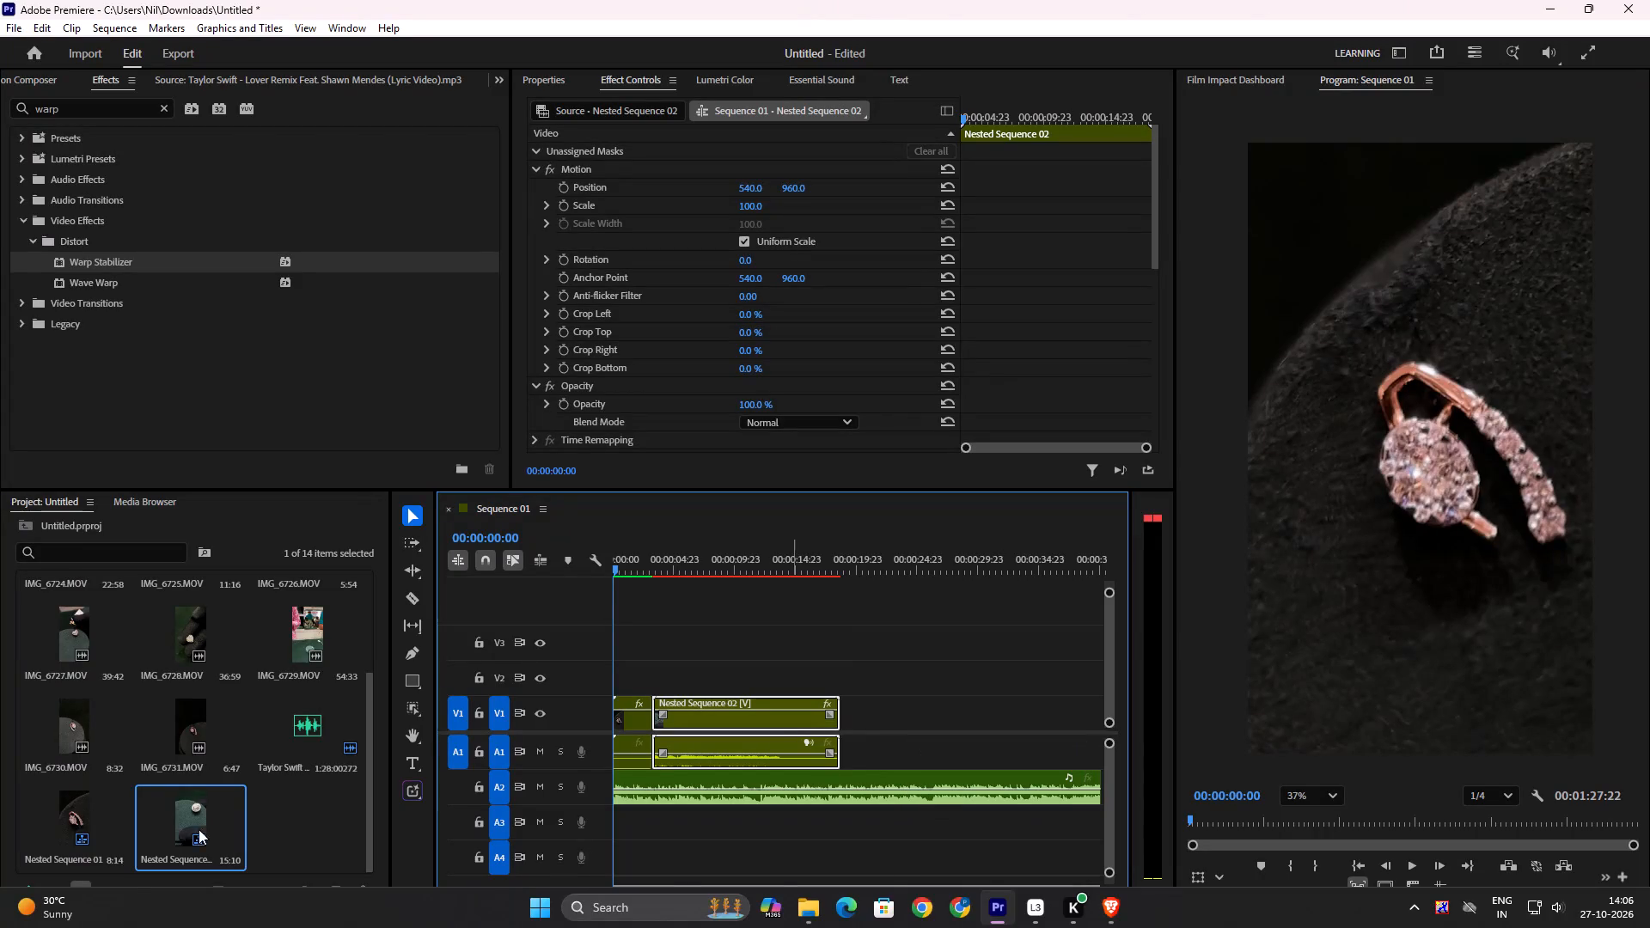
Play the second nested clip against the music and trim its end back to 00:00:11:18.
key("space")
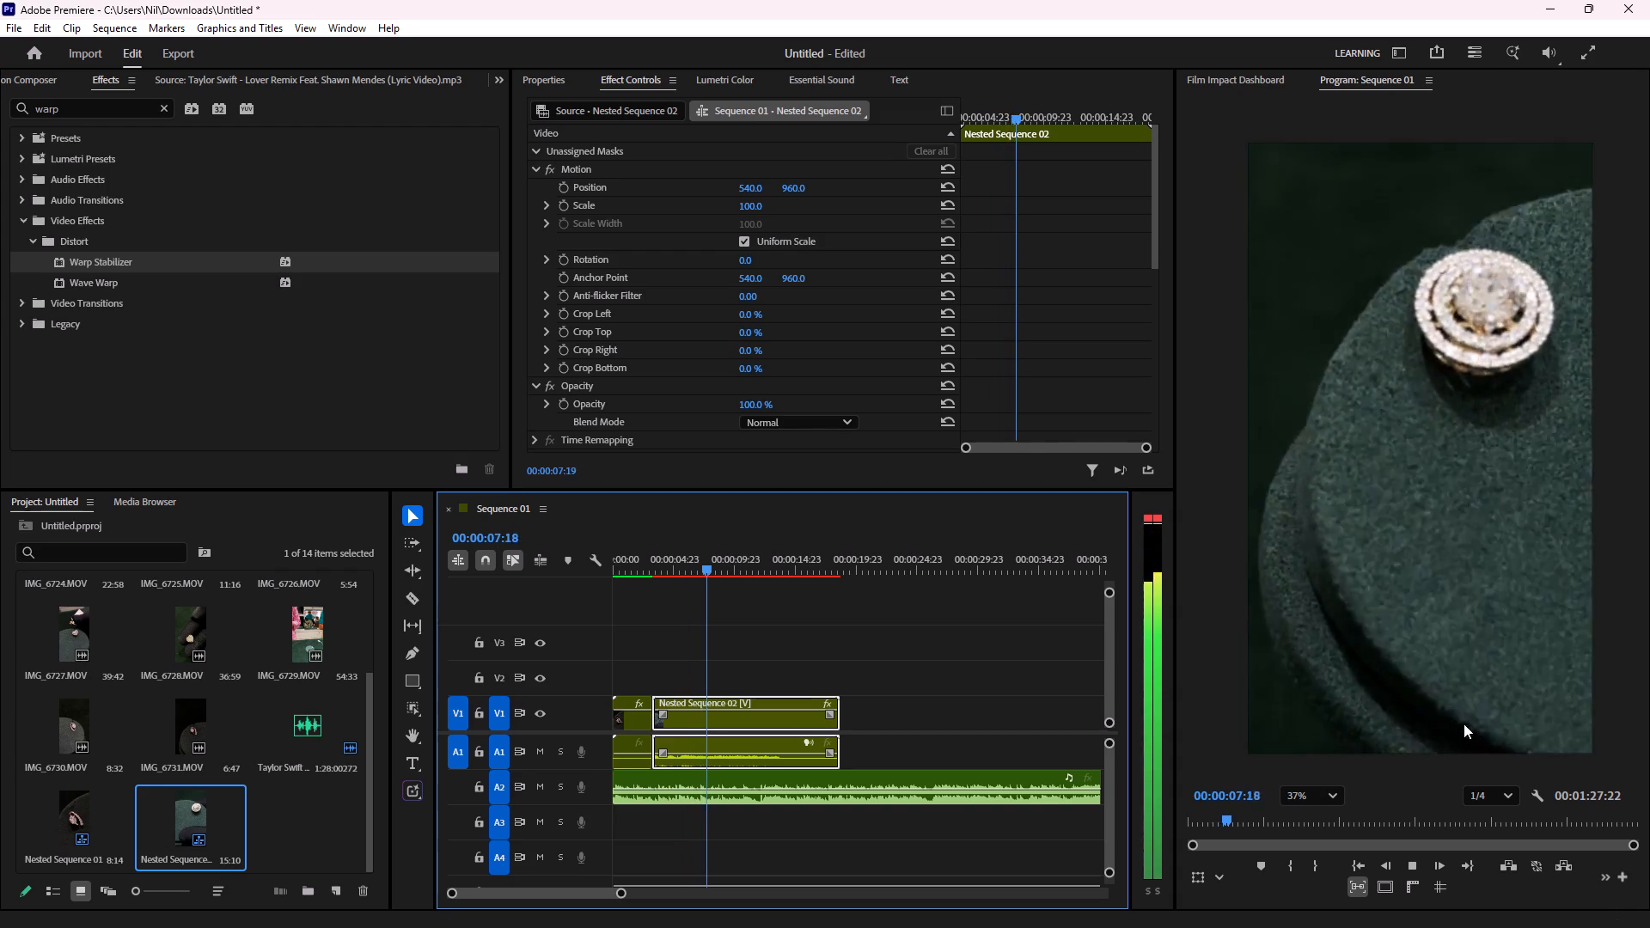
key("space")
left_click_drag(713, 565, 712, 565)
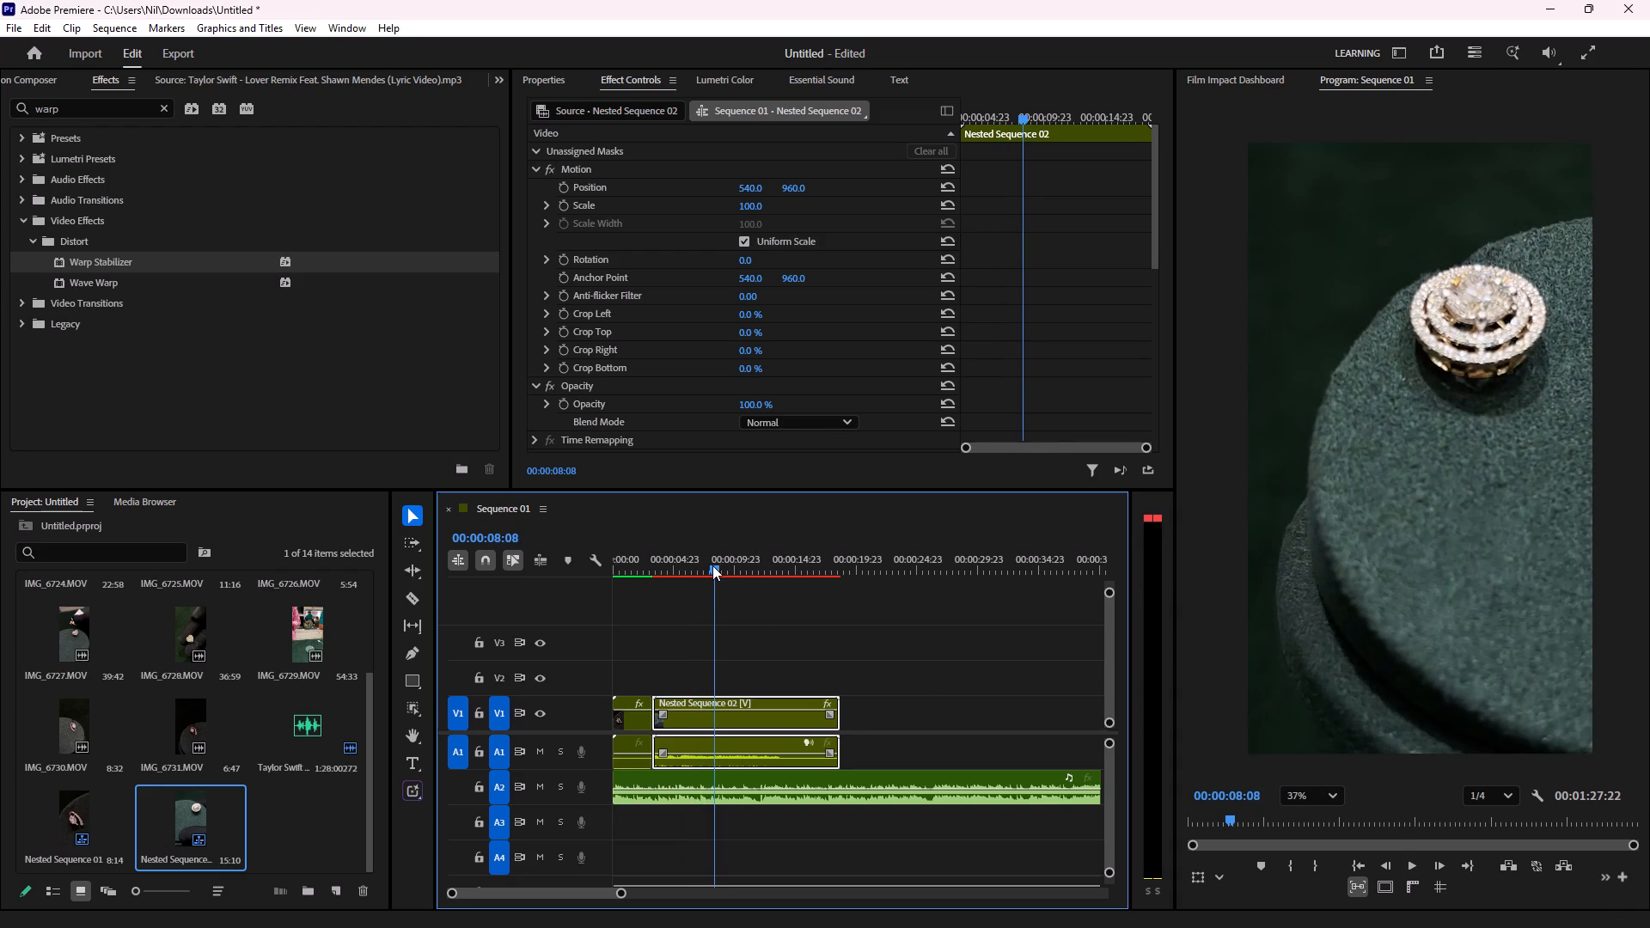
left_click_drag(712, 565, 663, 565)
key("space")
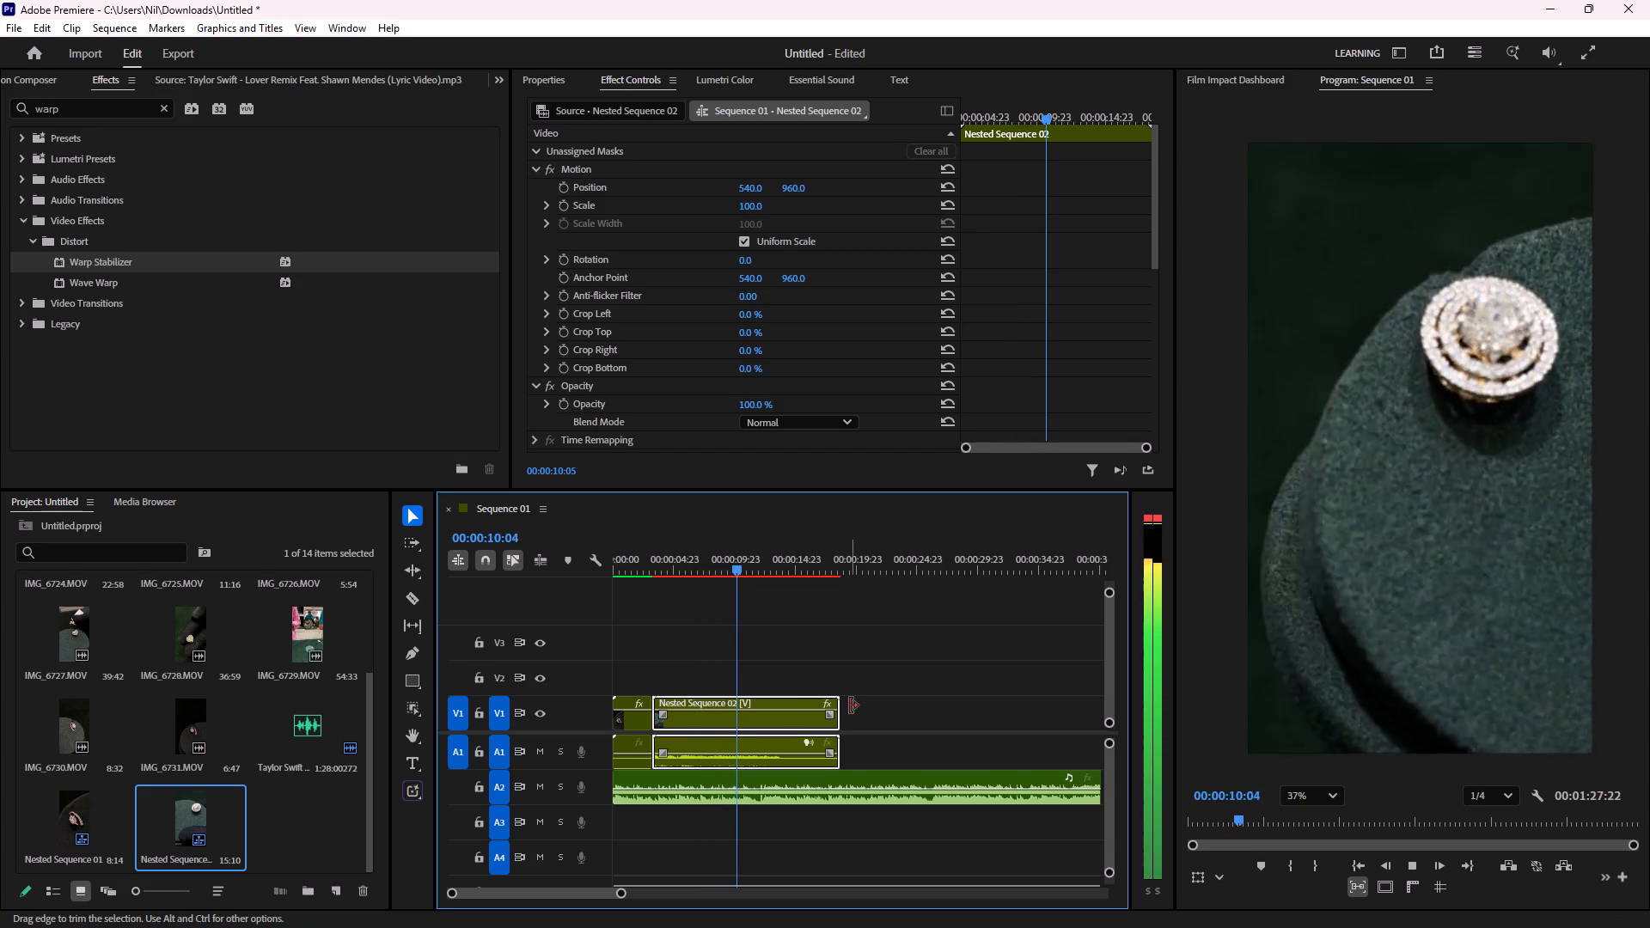
key("space")
key("space")
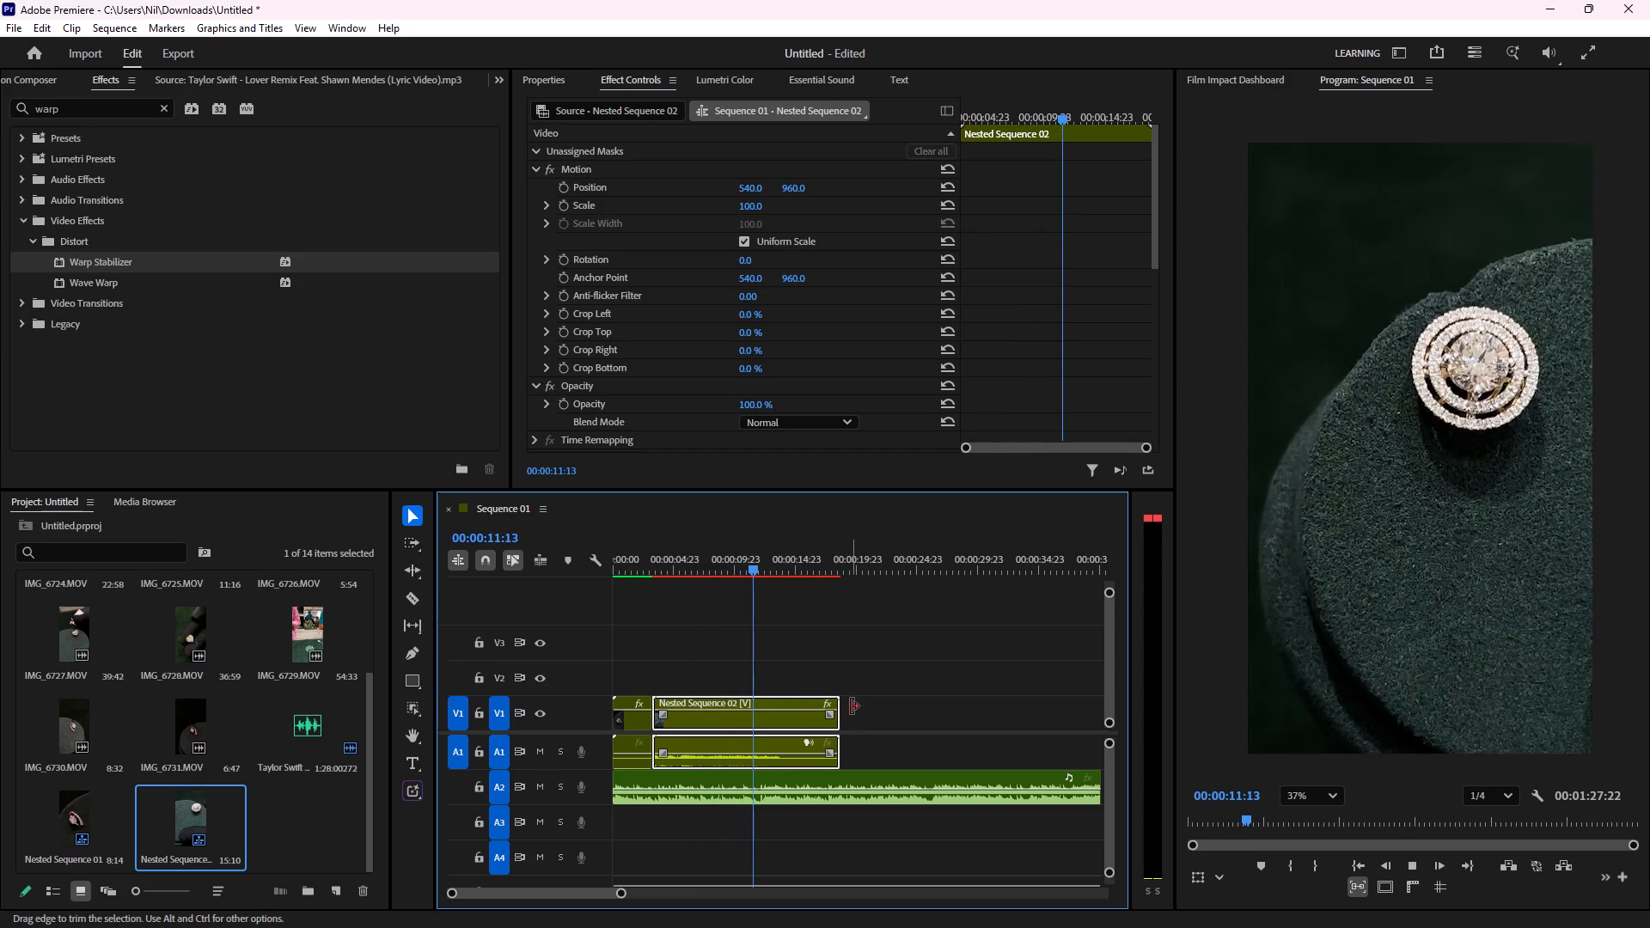
key("space")
left_click_drag(848, 710, 769, 717)
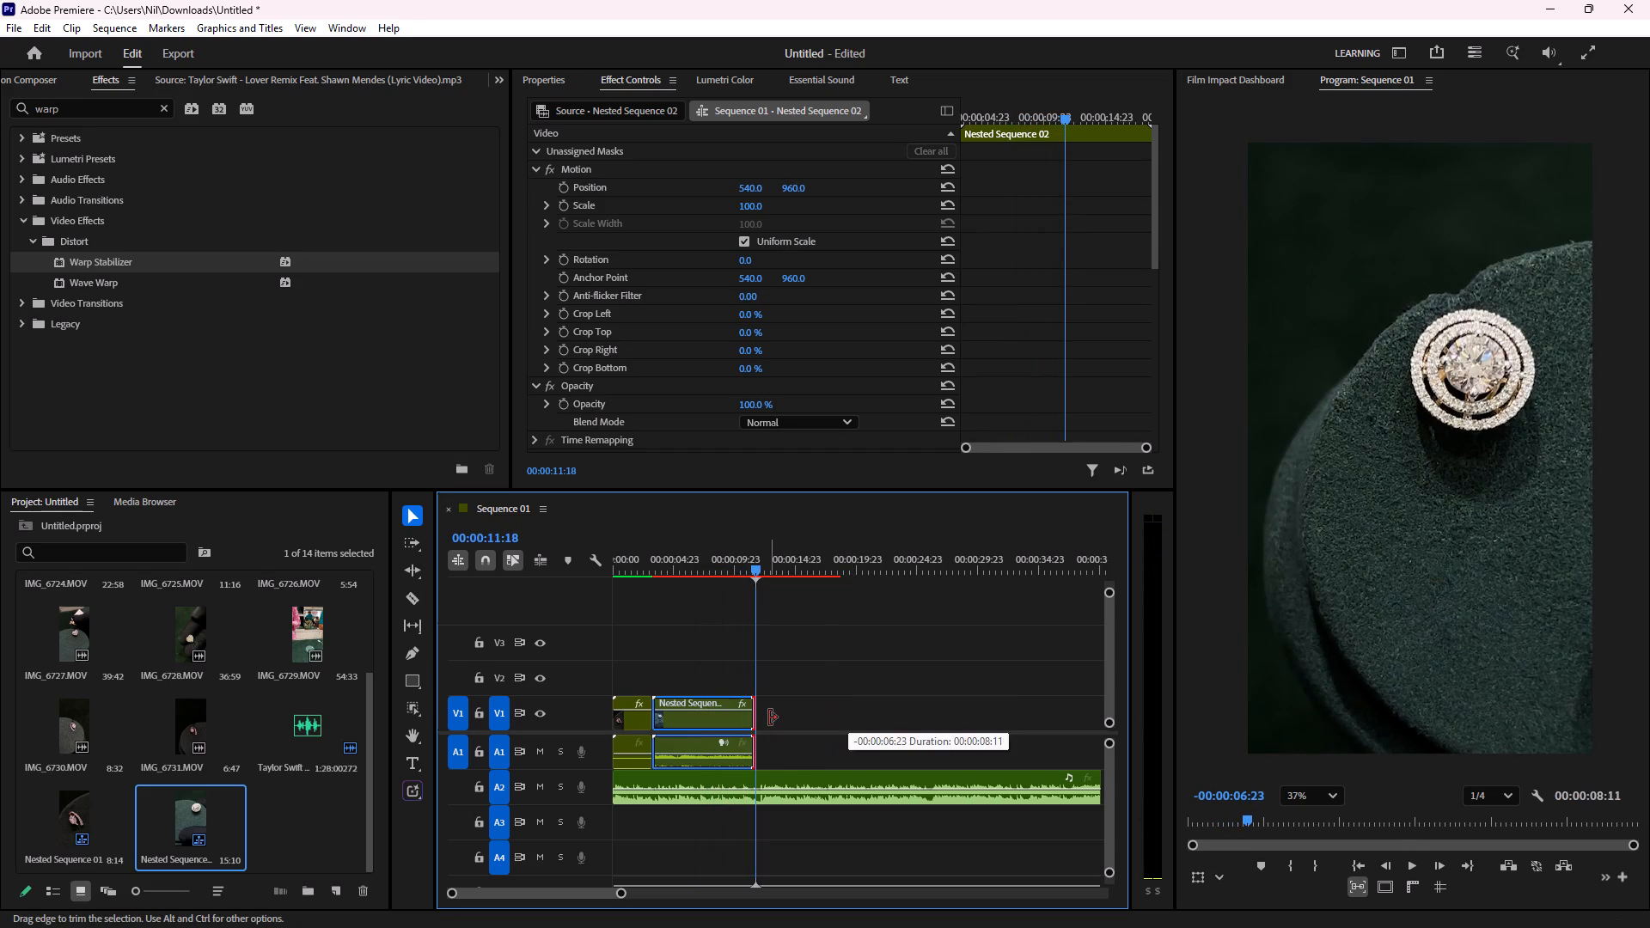
left_click_drag(769, 717, 772, 717)
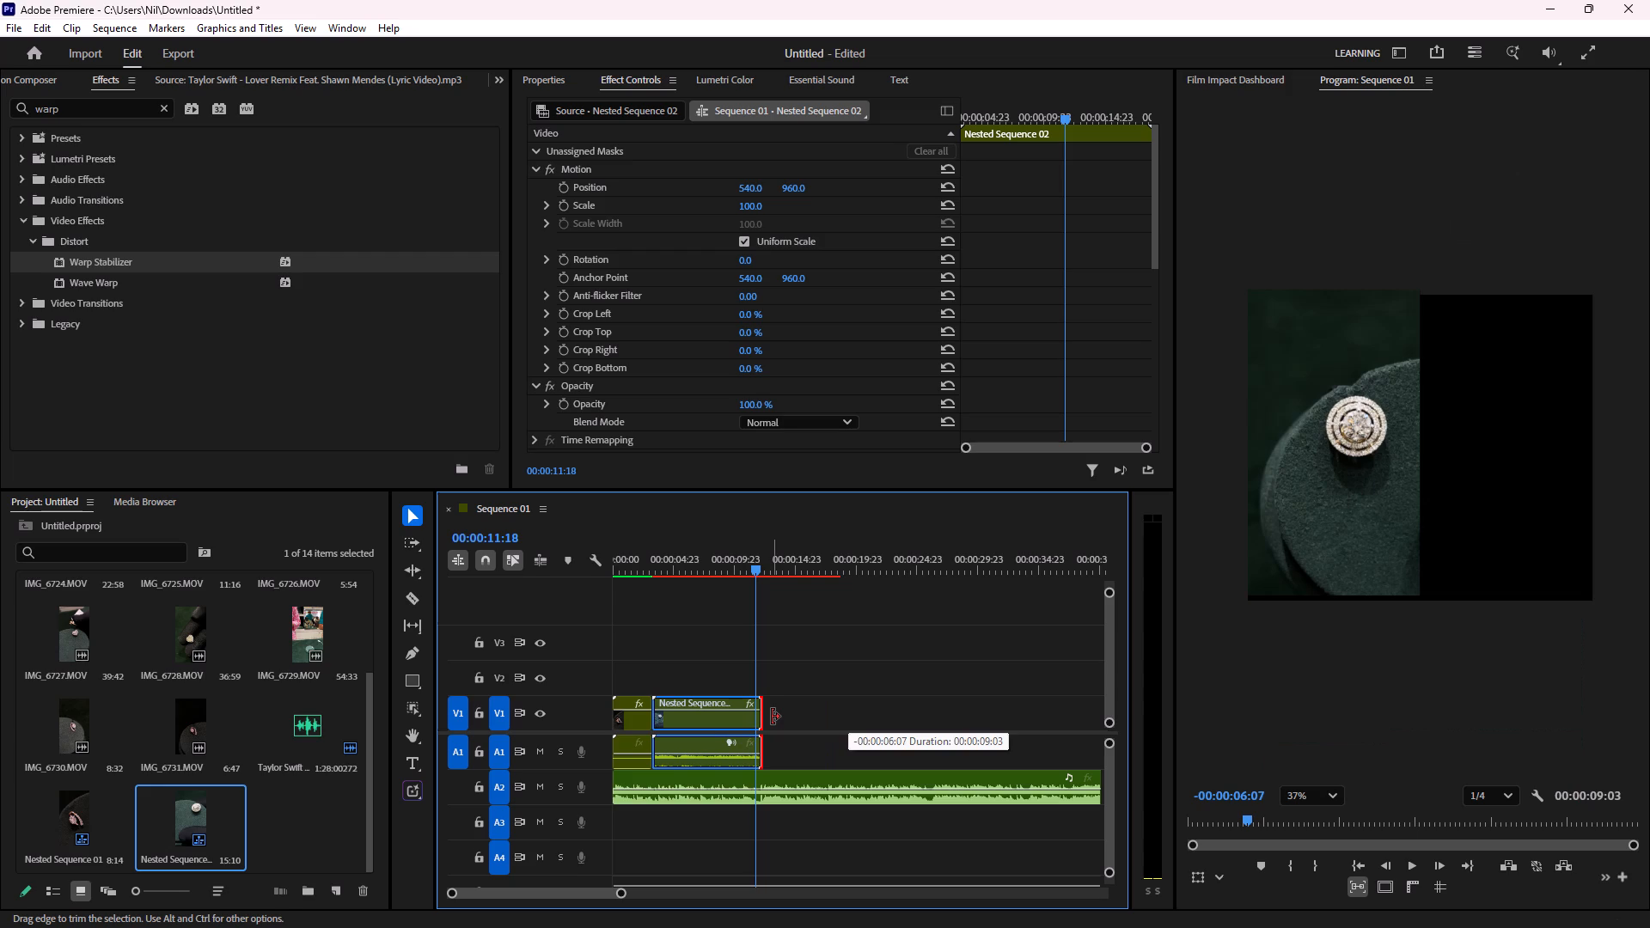
left_click_drag(772, 717, 770, 717)
Add IMG_6726.MOV to V1 directly after the second nested clip at 00:00:11:18 and play it through with the music.
scroll(218, 740, "up", 1)
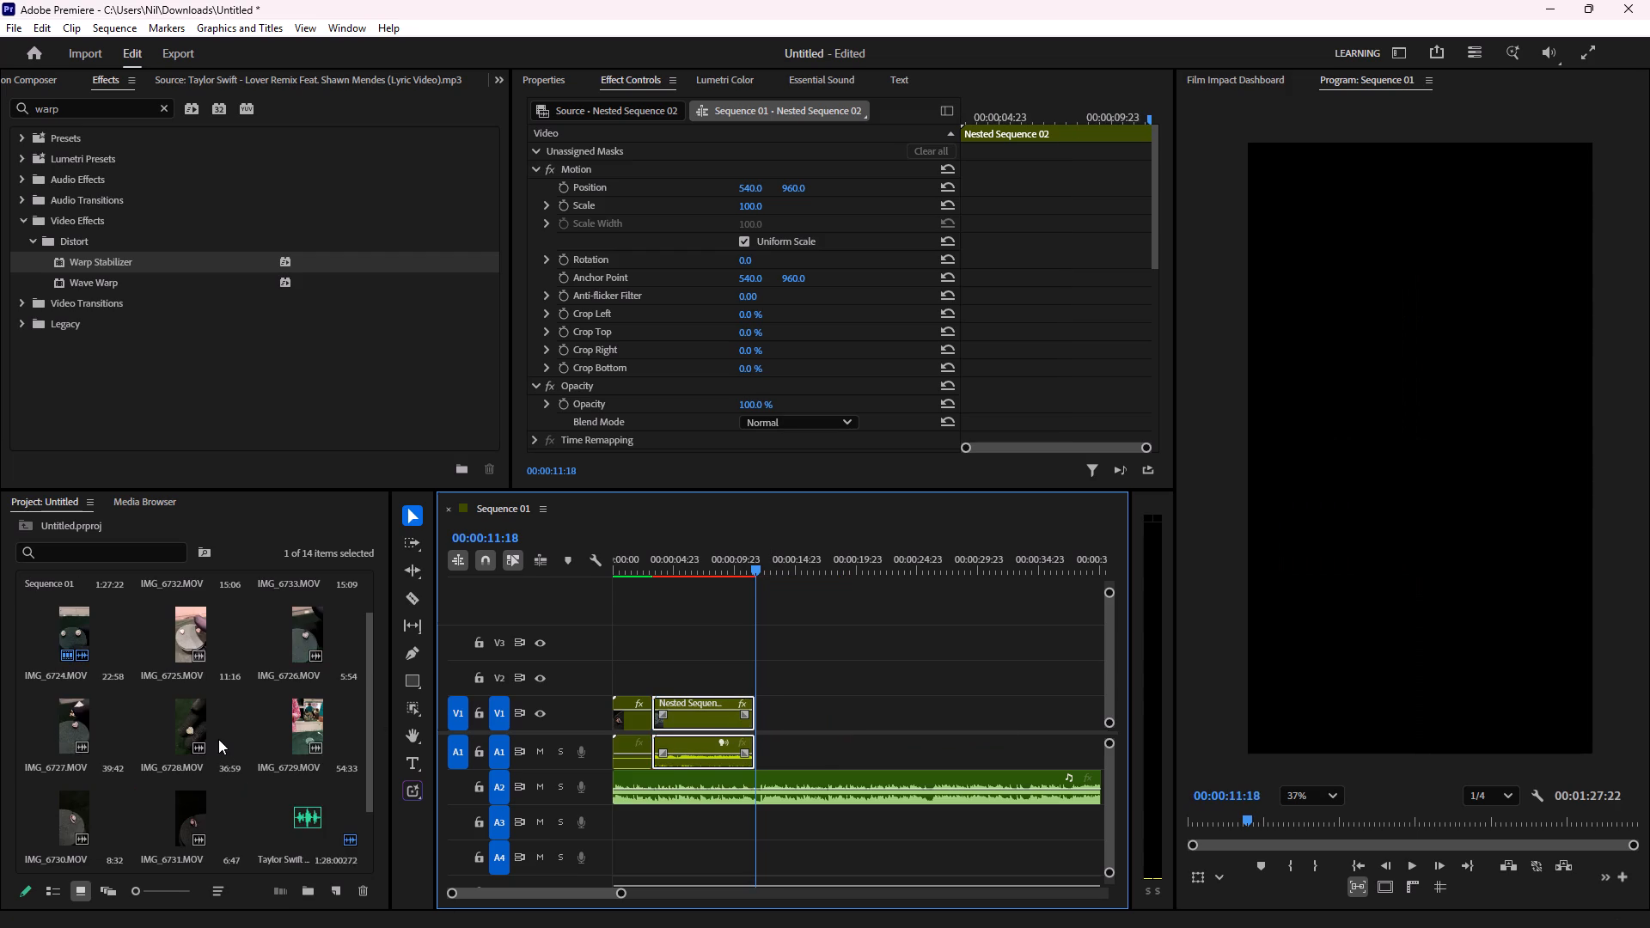
scroll(217, 740, "up", 1)
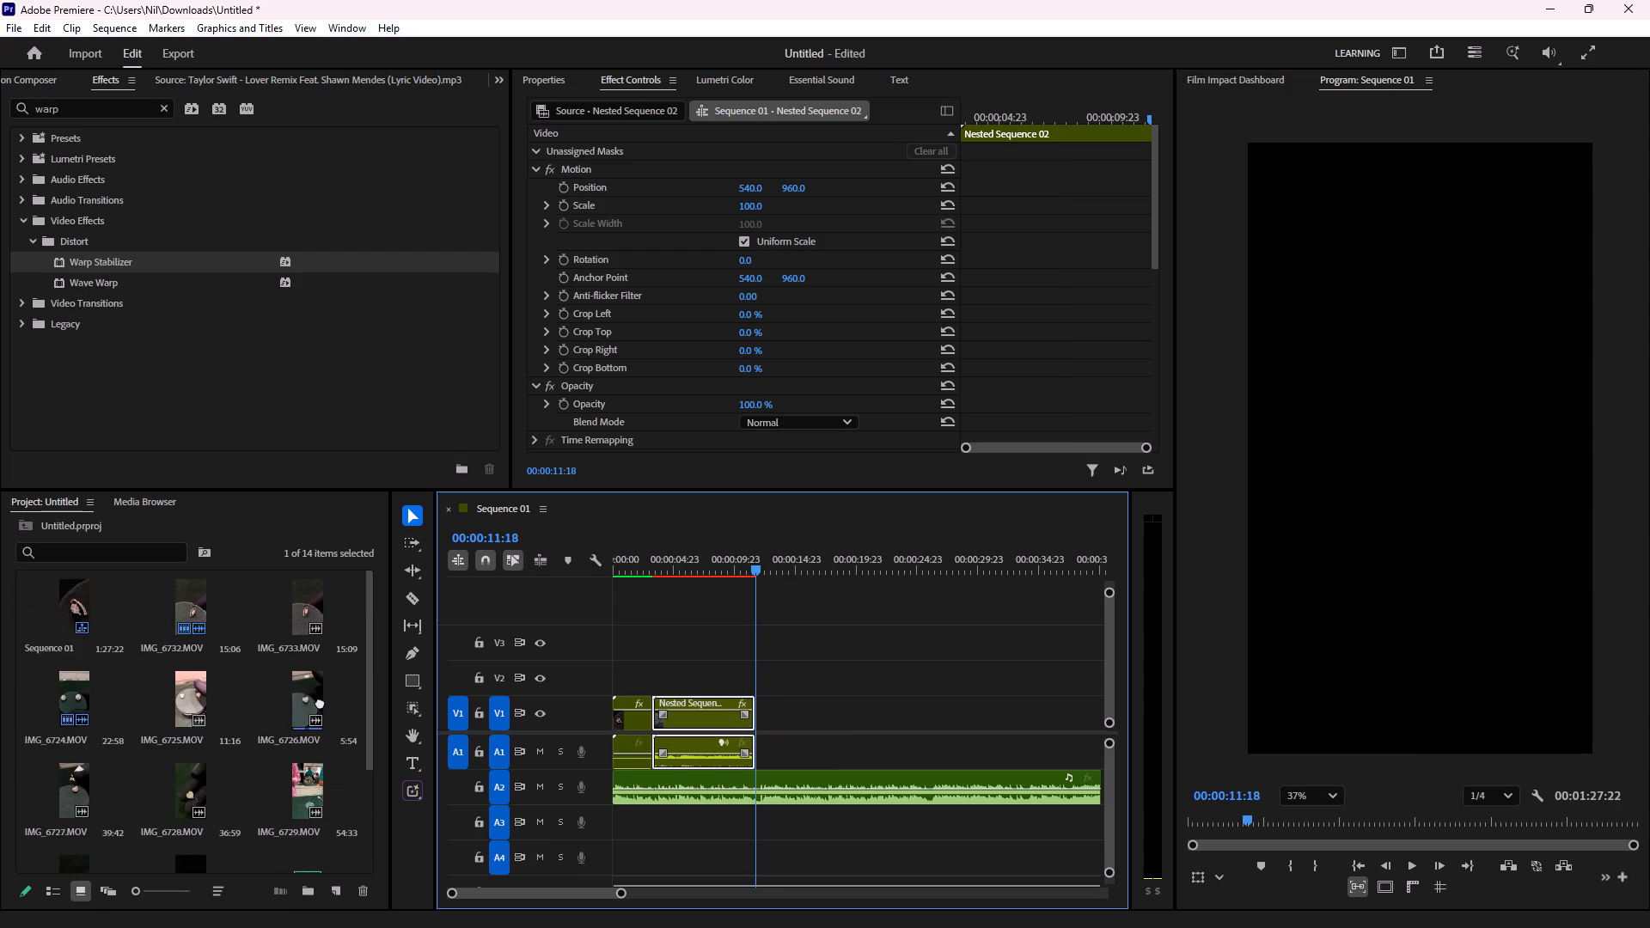
left_click_drag(309, 700, 764, 705)
key("space")
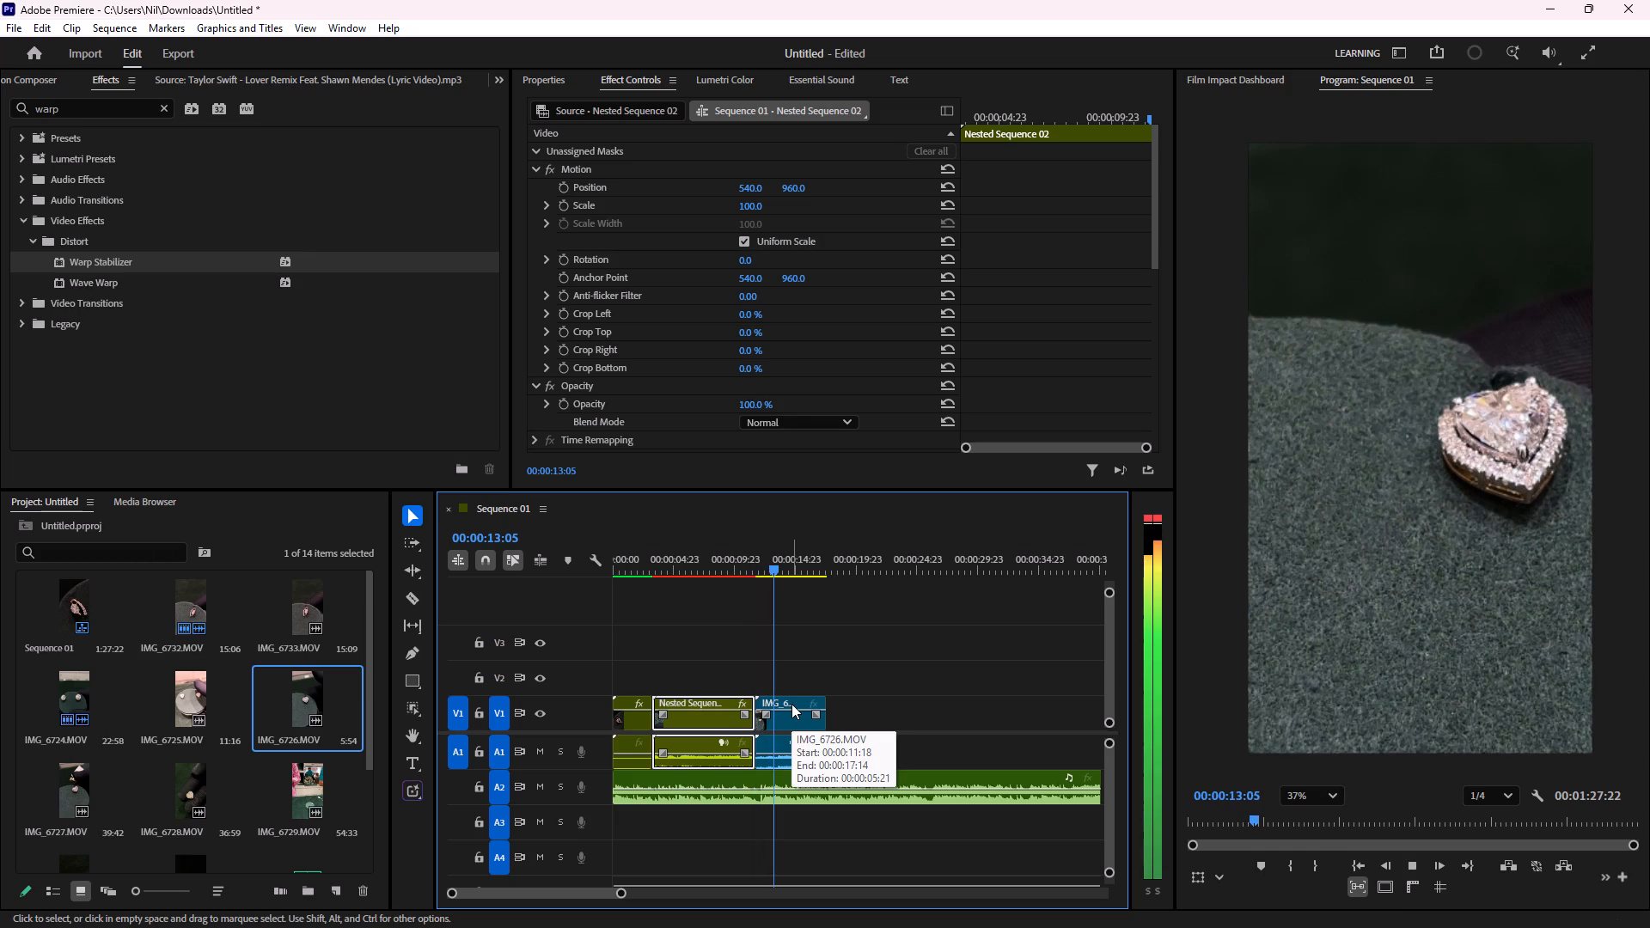
key("space")
key("space")
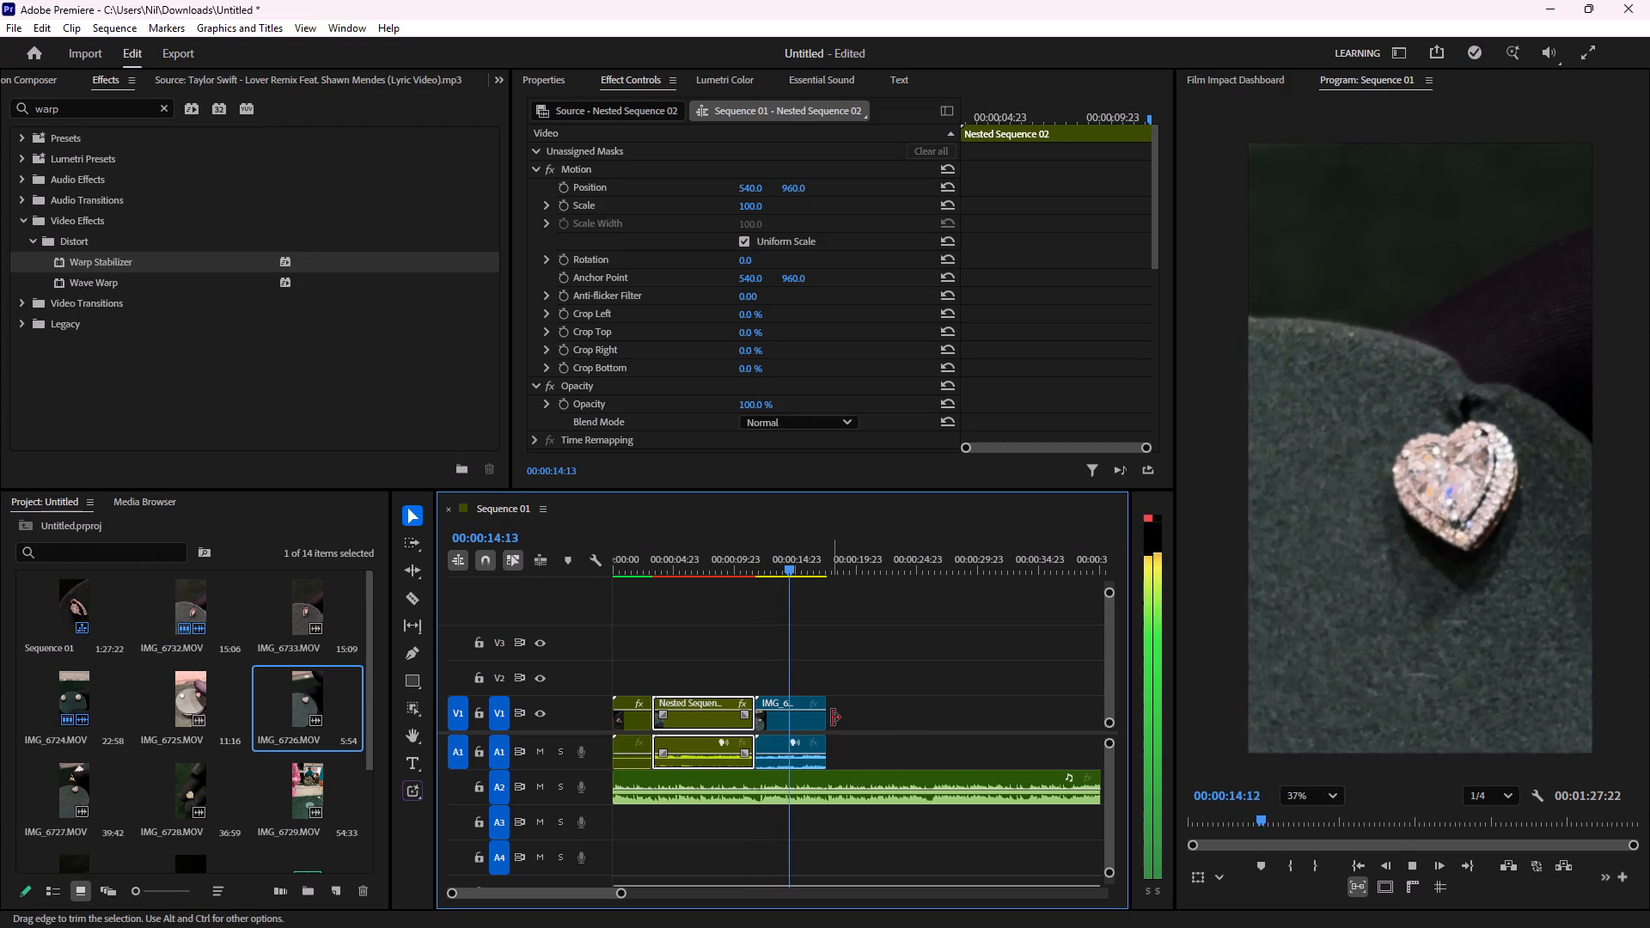
key("space")
Slow the IMG_6726.MOV clip to 50% speed with Optical flow time interpolation.
left_click(780, 723)
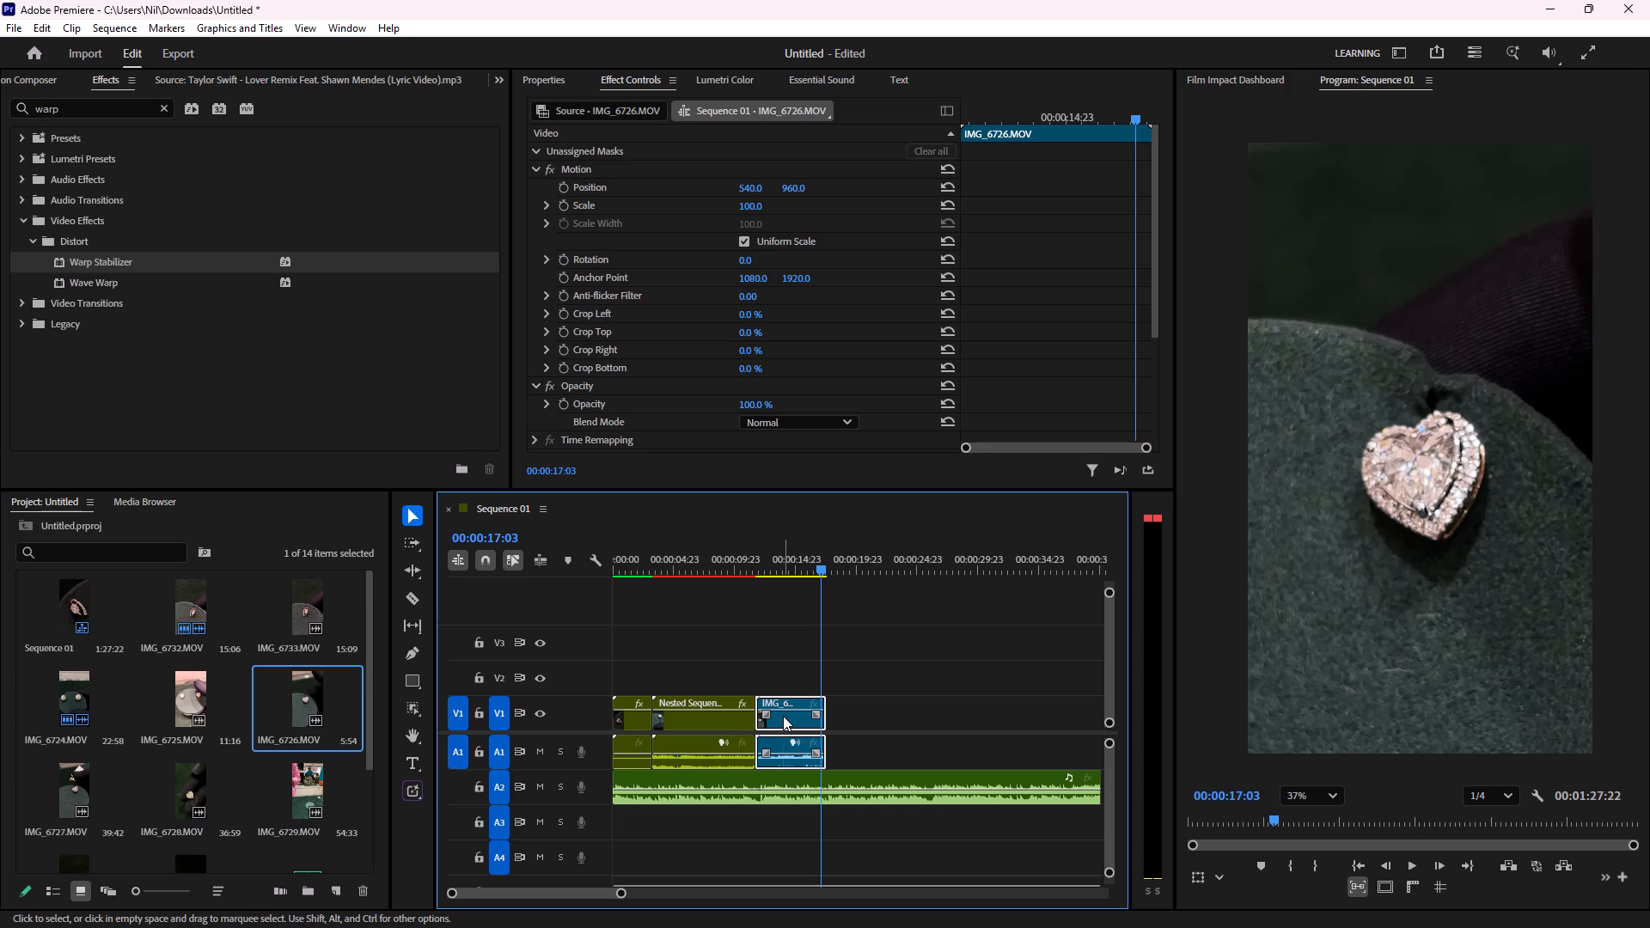
right_click(783, 716)
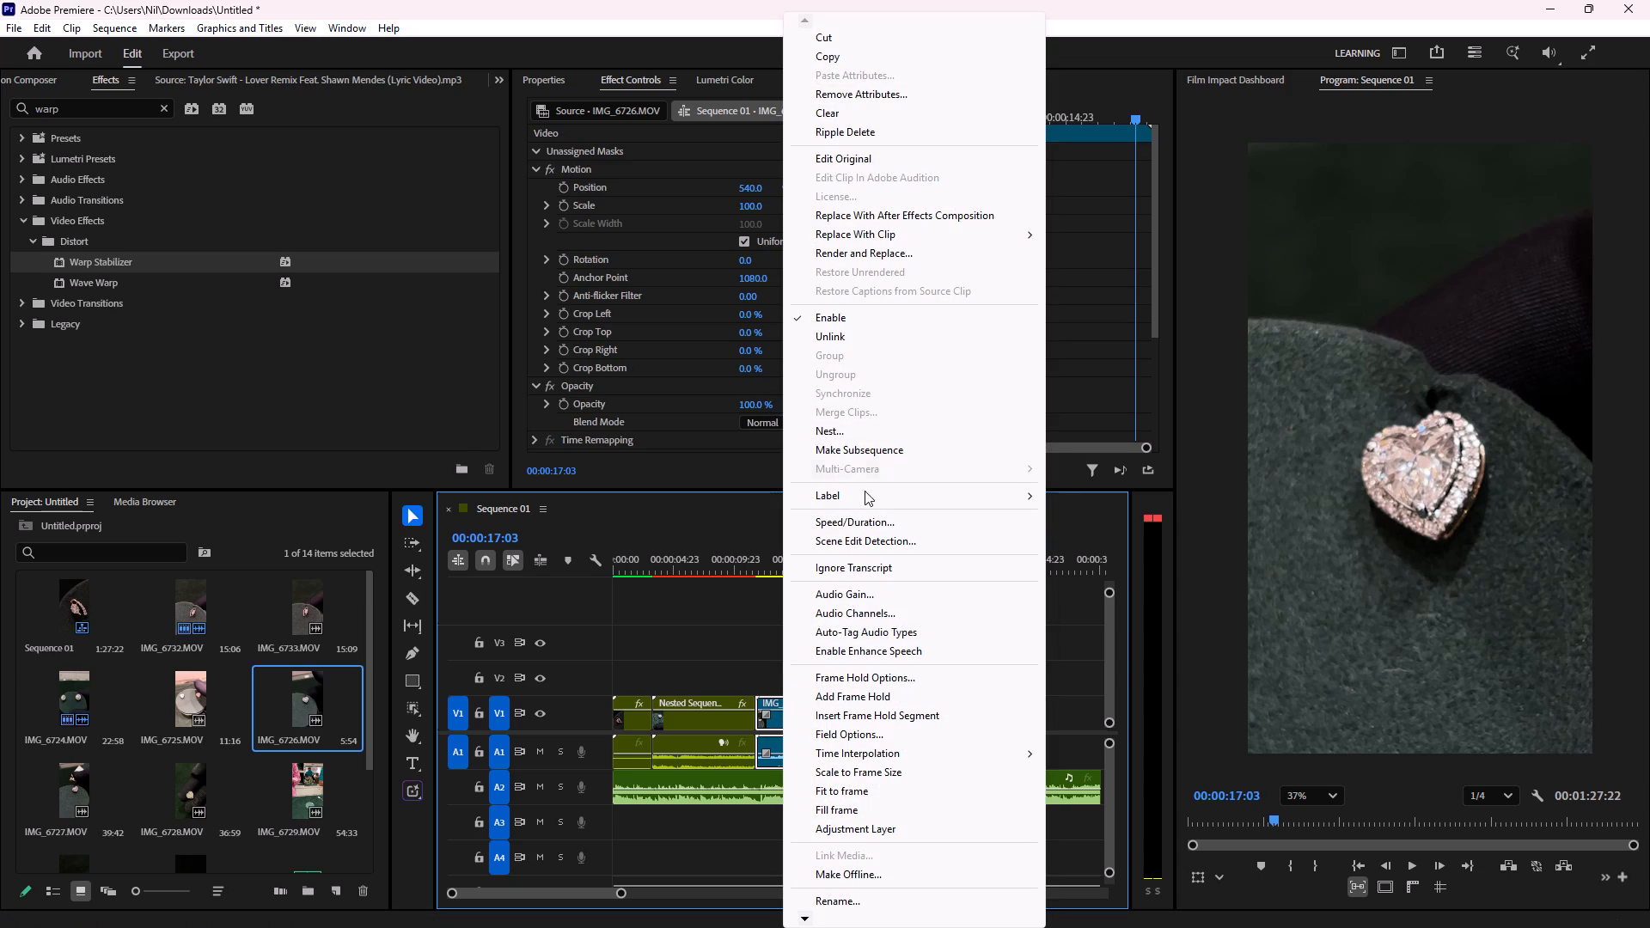
left_click(879, 522)
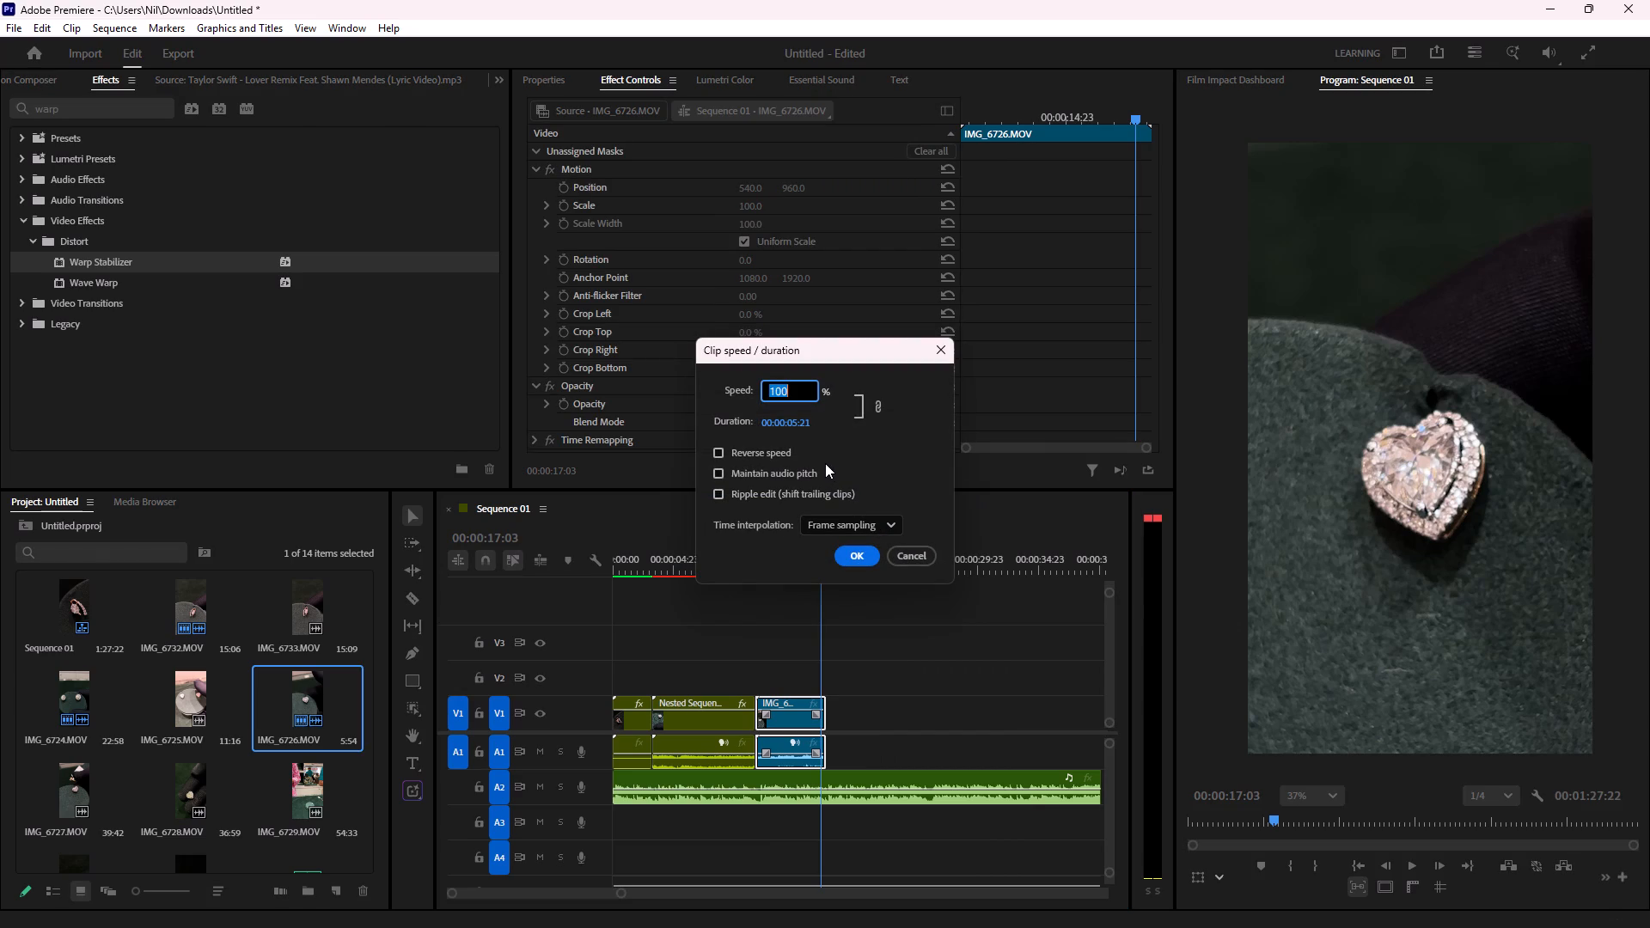
key("5")
key("0")
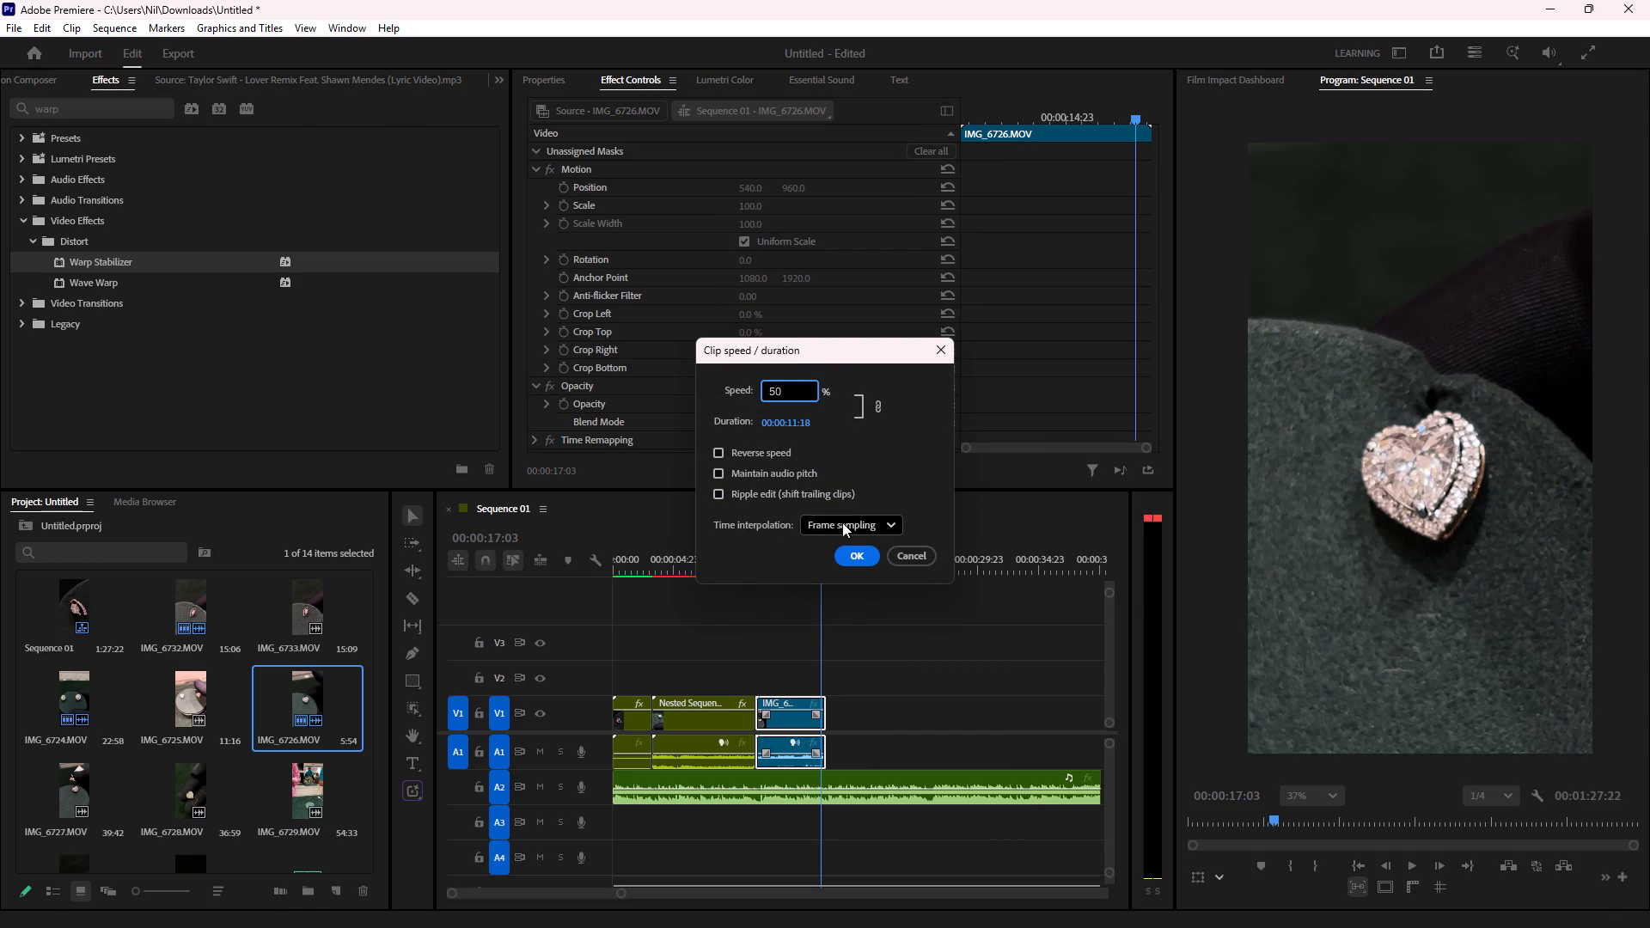
left_click(843, 523)
left_click(852, 589)
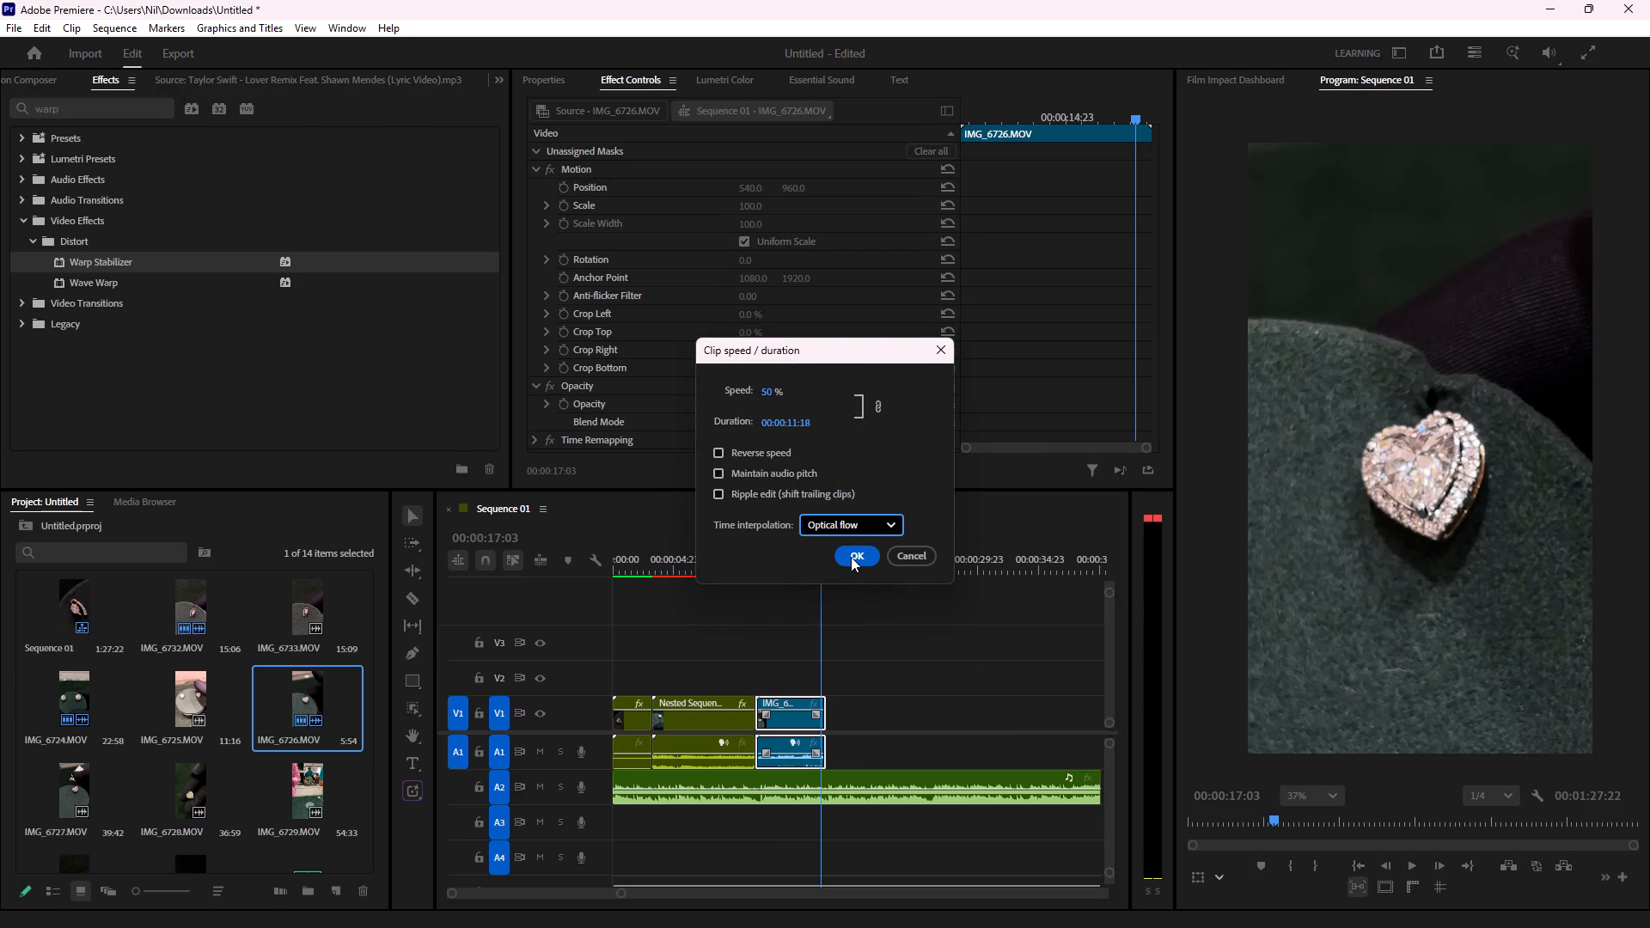
left_click(851, 557)
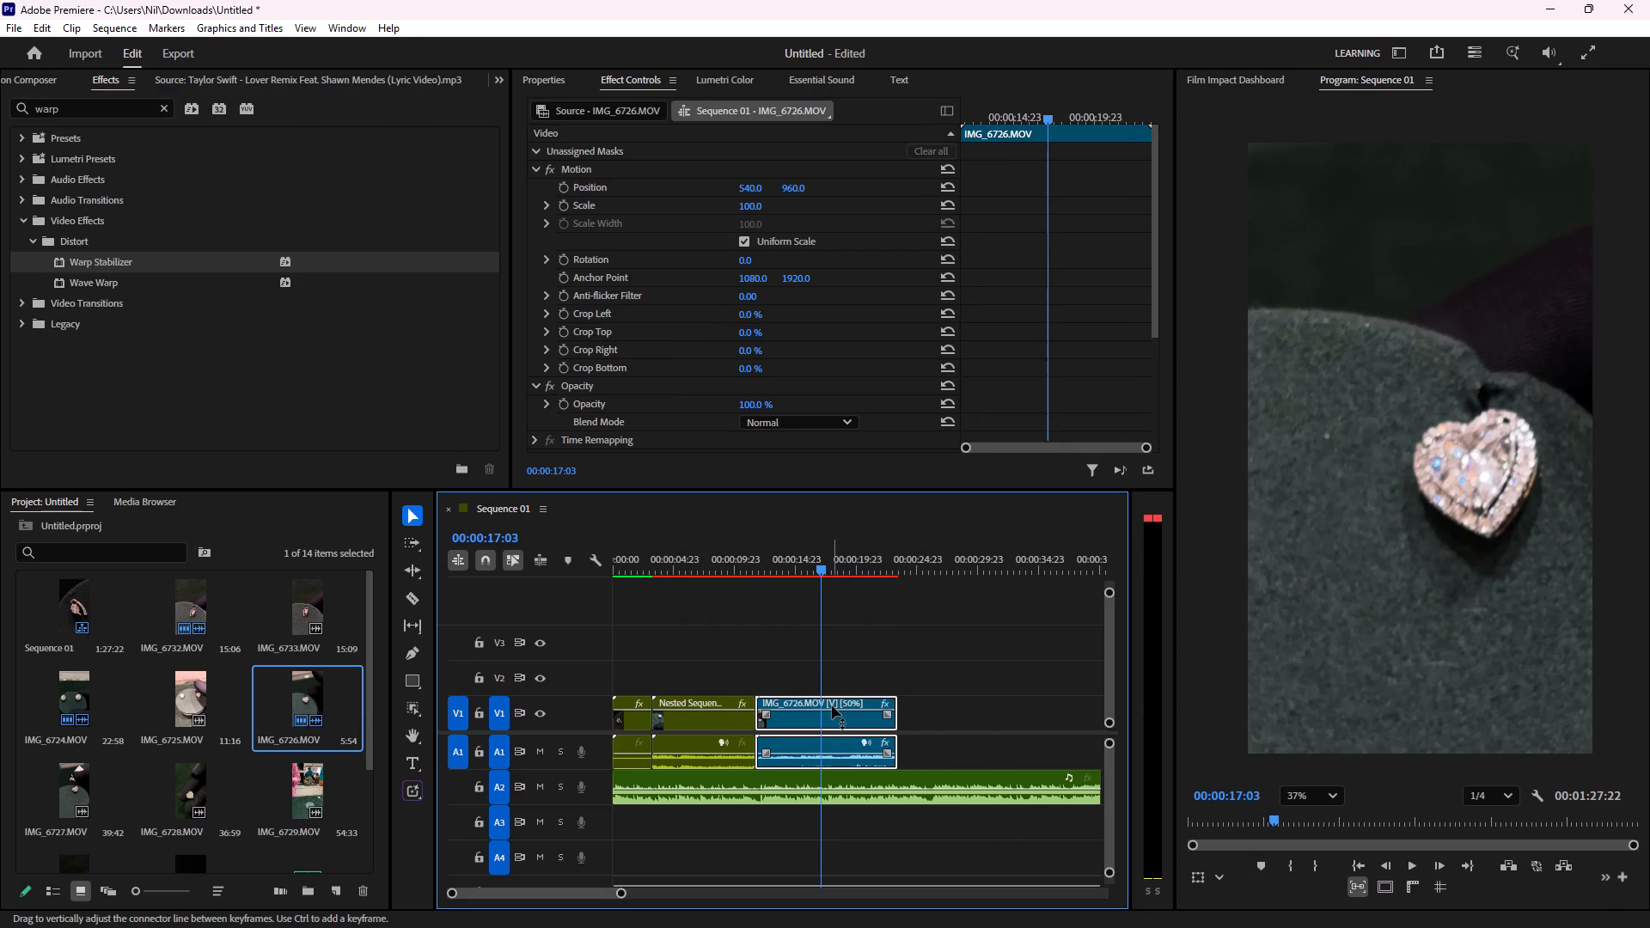
Play the slowed IMG_6726.MOV clip from its start and trim its end to 00:00:17:03, for a duration of 00:00:05:09.
left_click_drag(815, 561, 756, 560)
key("space")
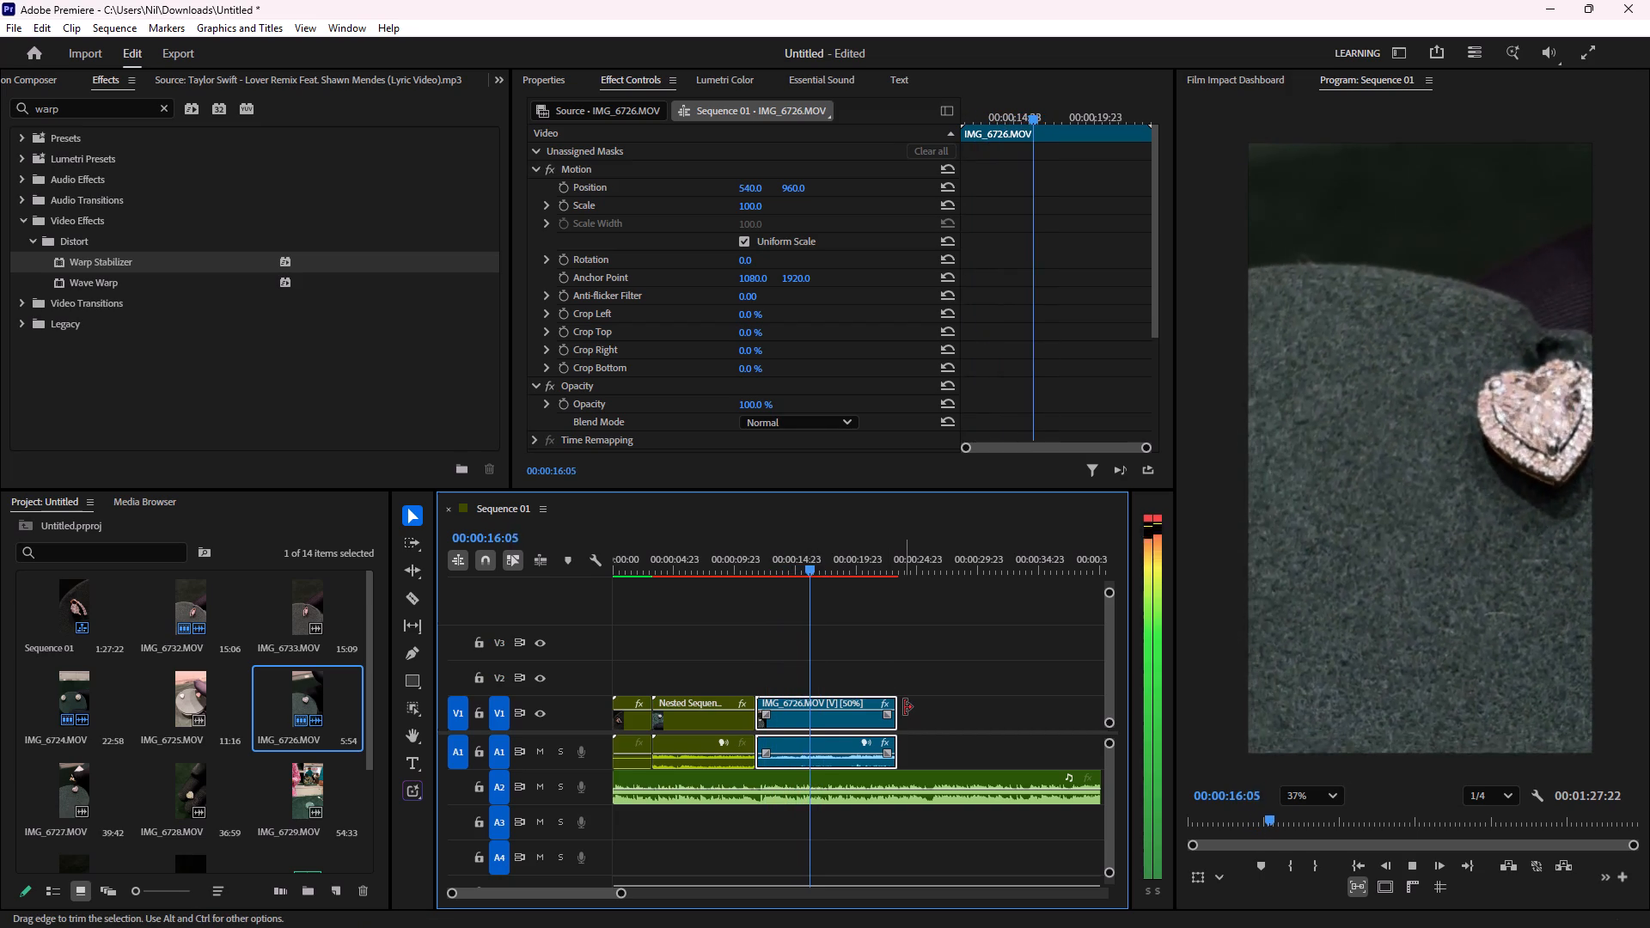
key("space")
left_click_drag(908, 707, 835, 706)
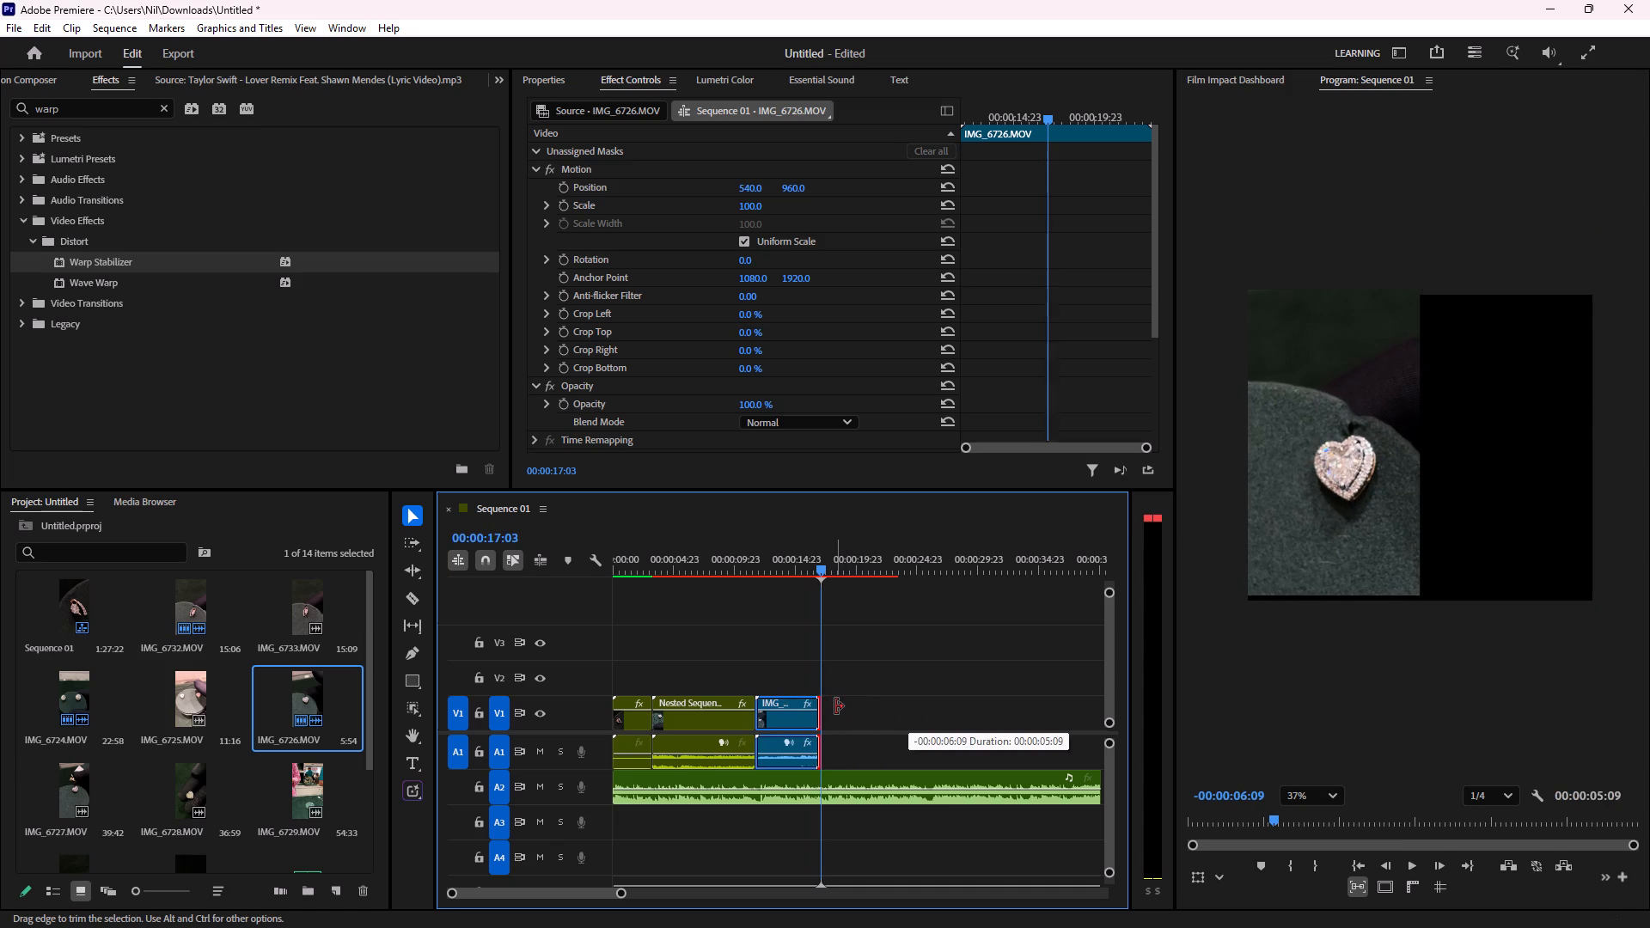
left_click_drag(835, 706, 837, 706)
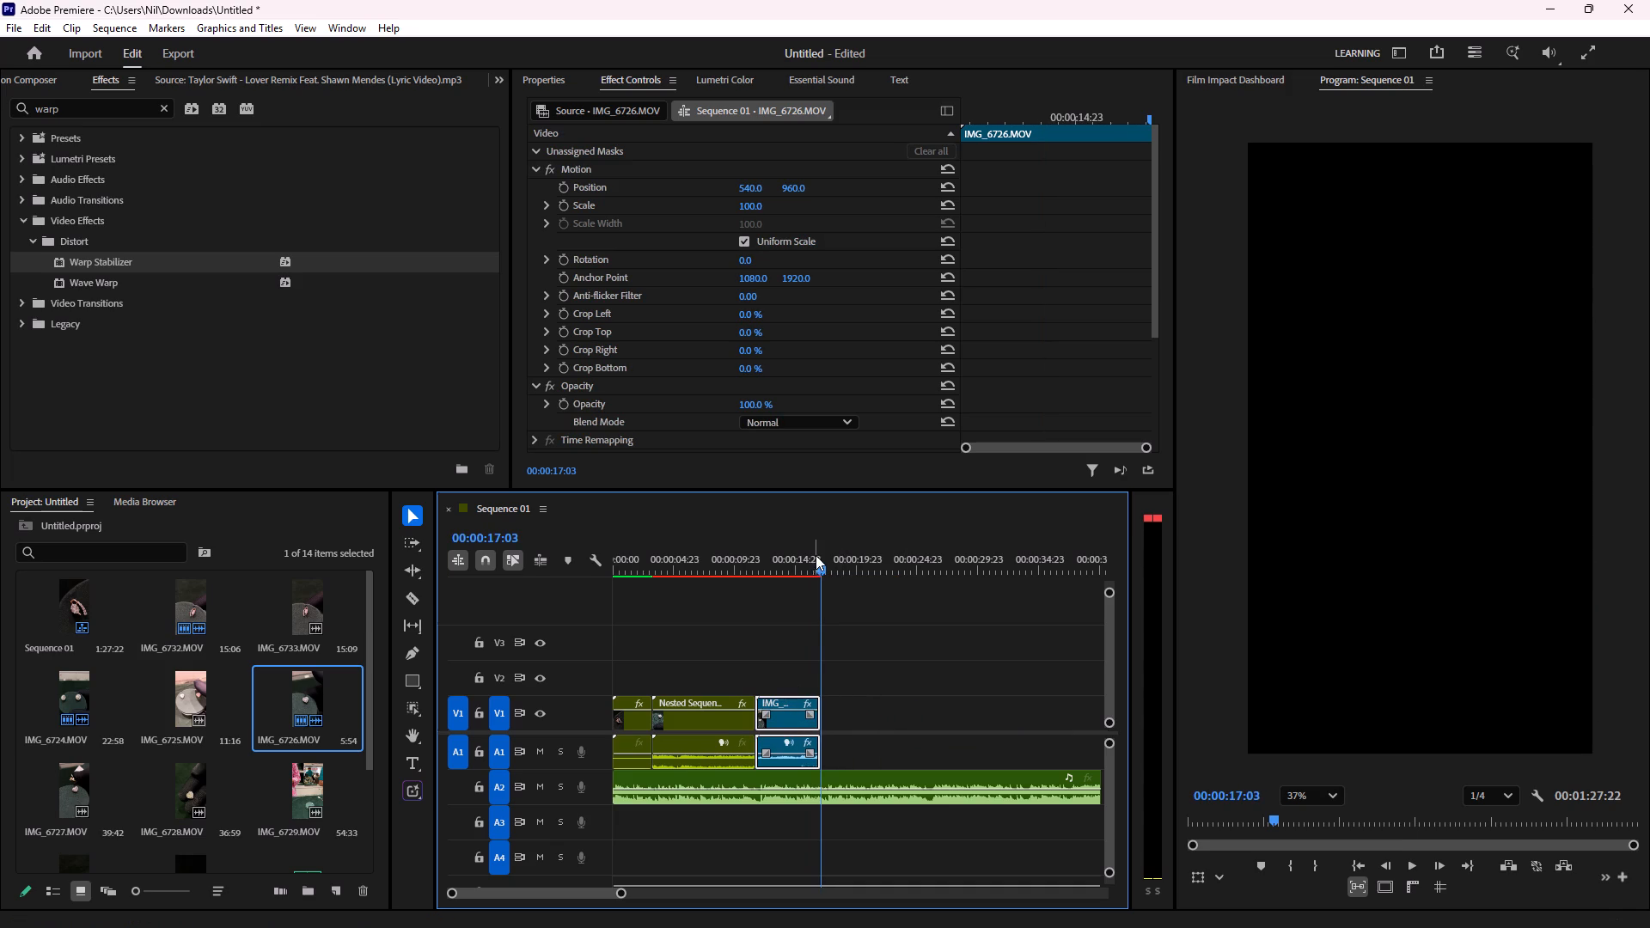
Set the IMG_6726.MOV clip's horizontal position to 300 to centre the heart-shaped jewel, and play it to check the framing.
left_click_drag(815, 555, 796, 563)
left_click(796, 724)
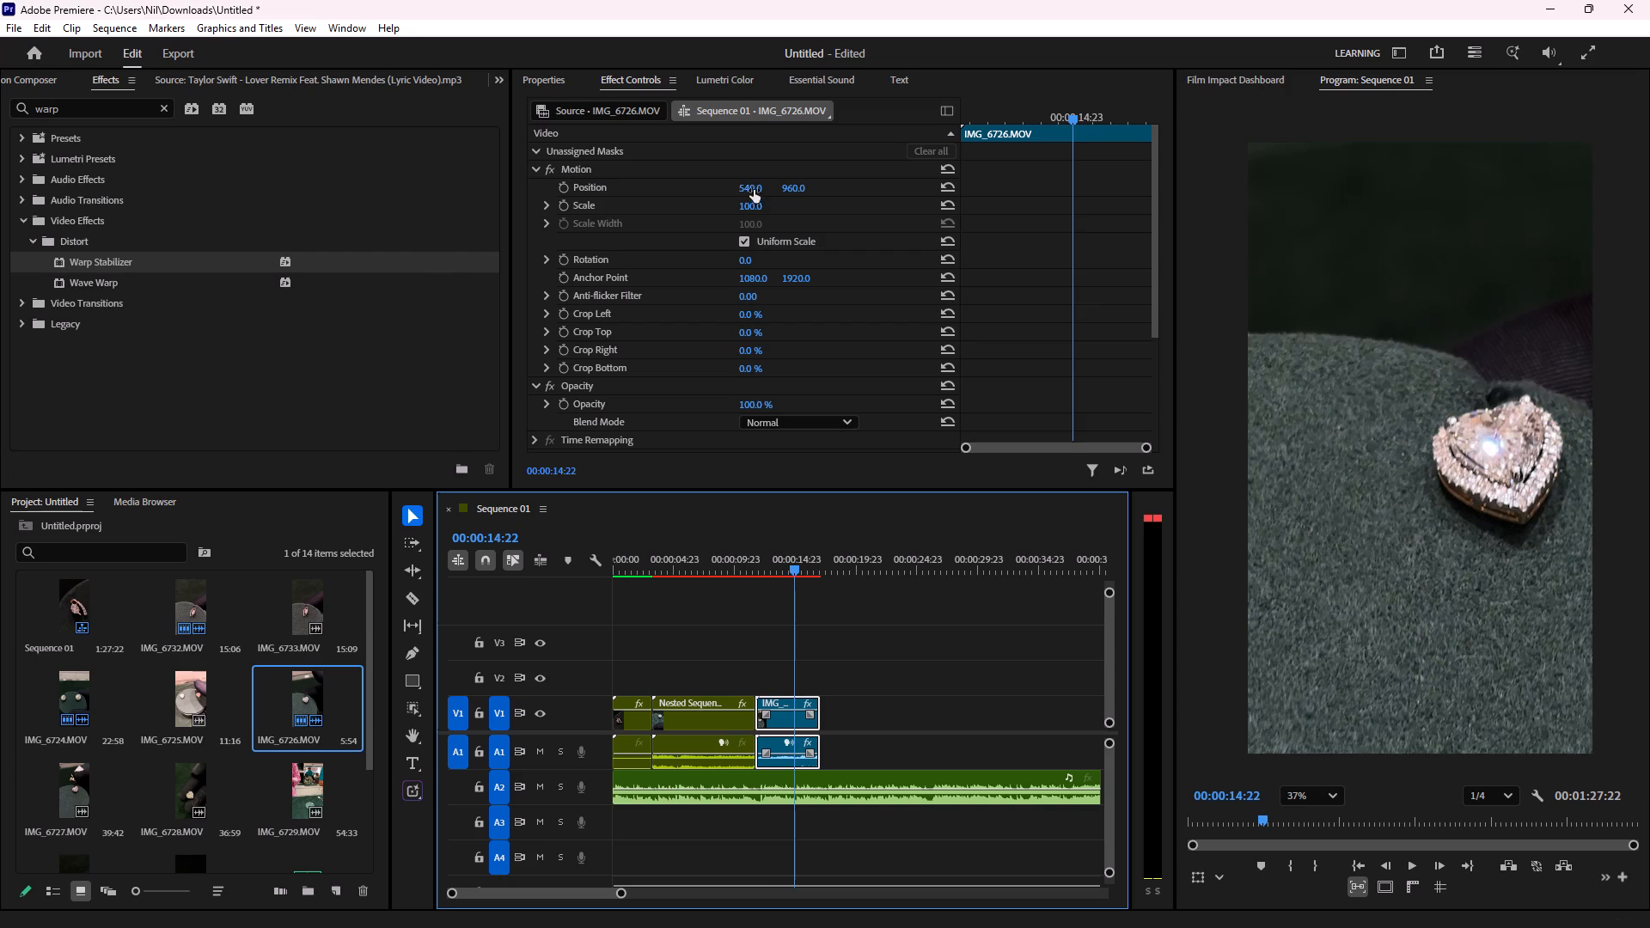
left_click_drag(753, 186, 535, 212)
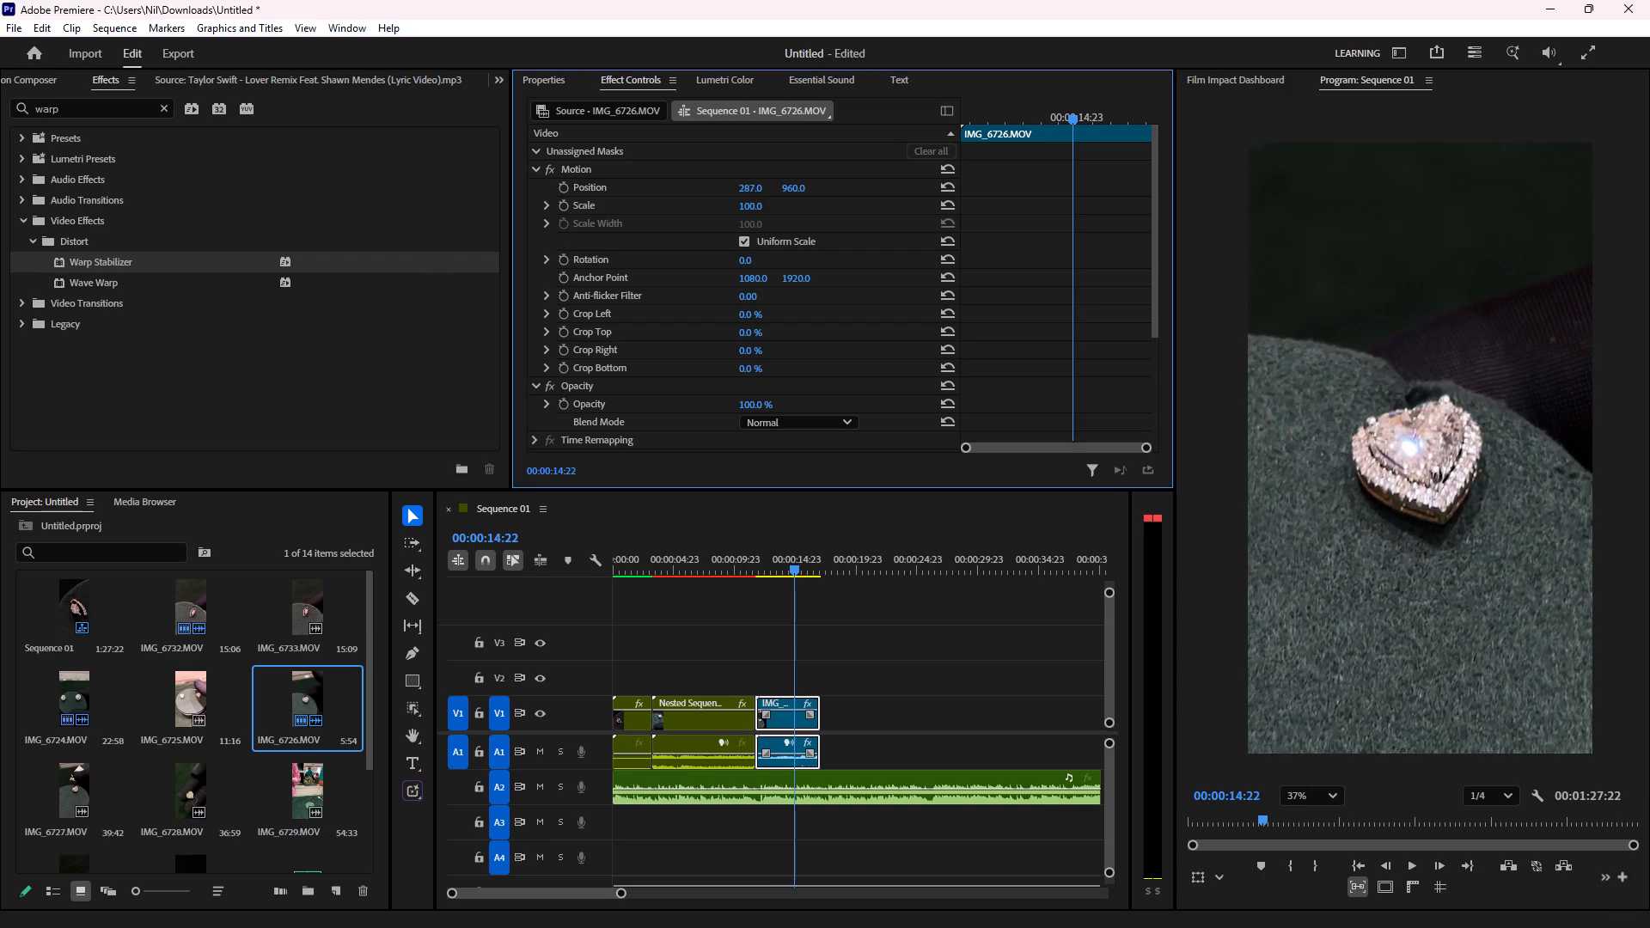
left_click_drag(535, 212, 546, 213)
key("space")
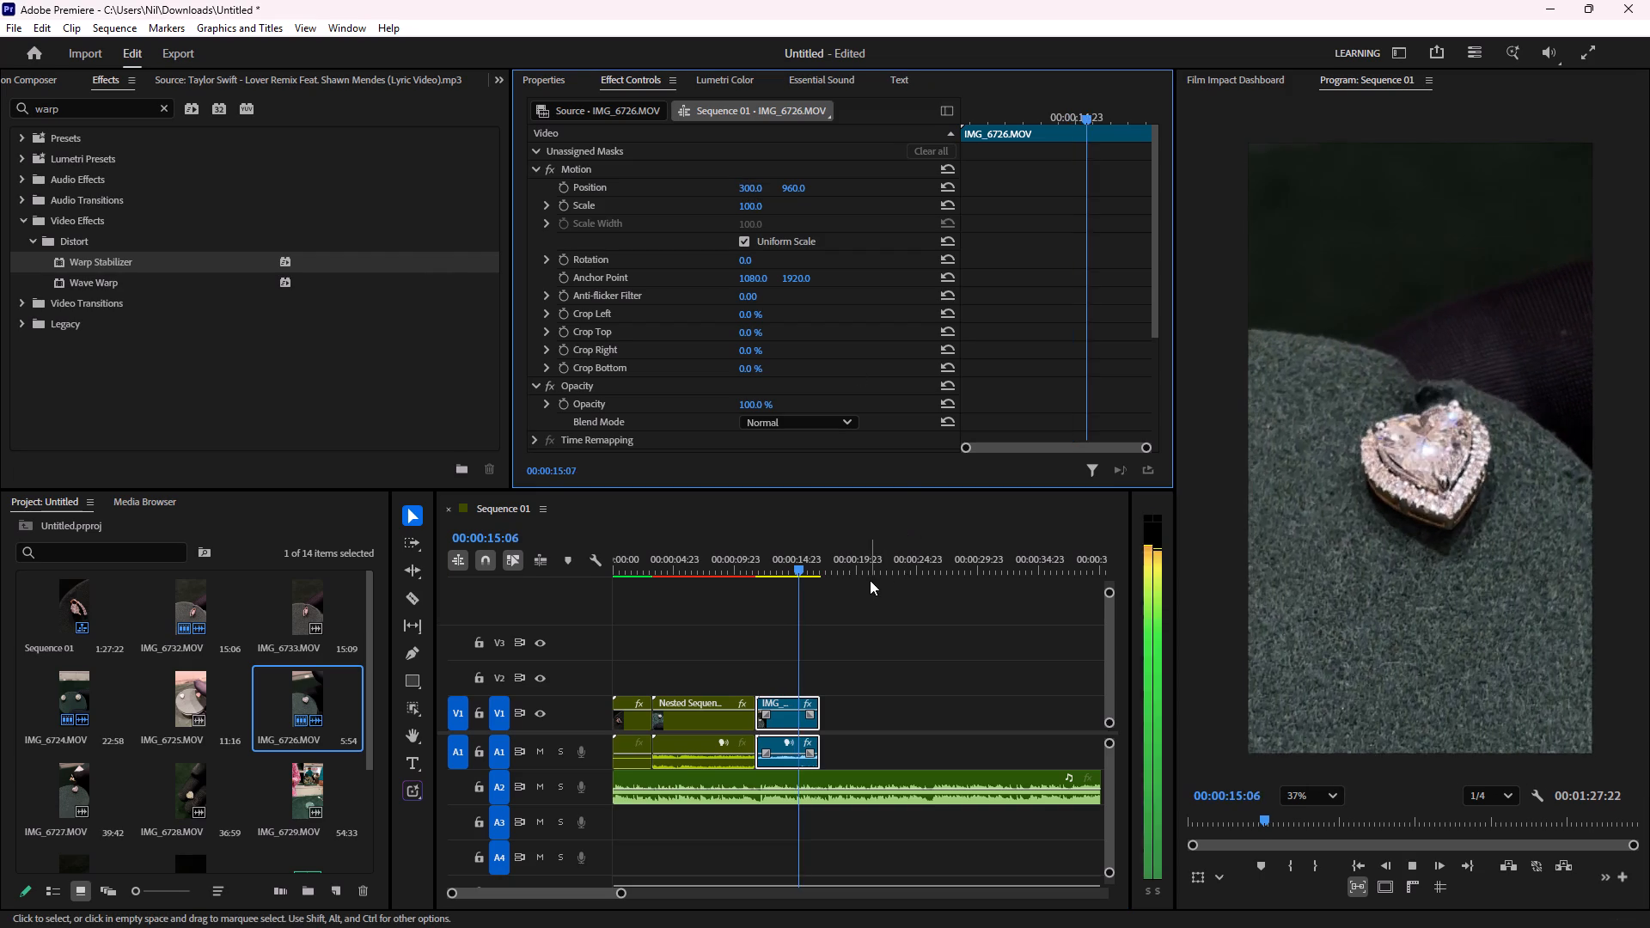
key("space")
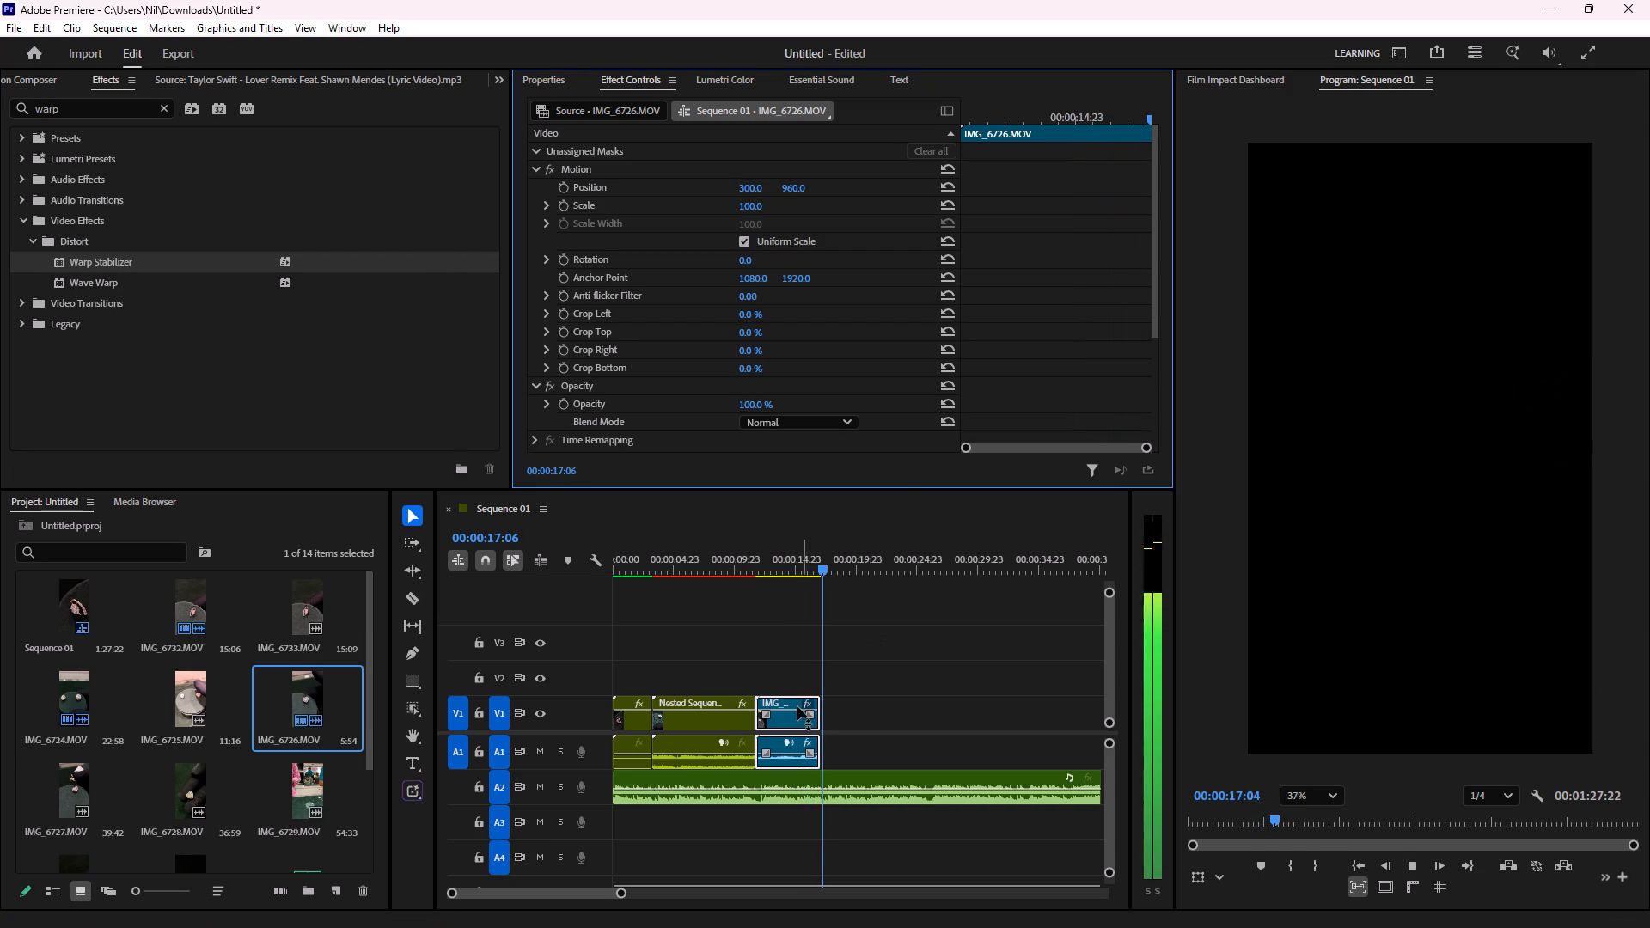
Nest the trimmed IMG_6726.MOV clip under the default sequence name.
right_click(779, 723)
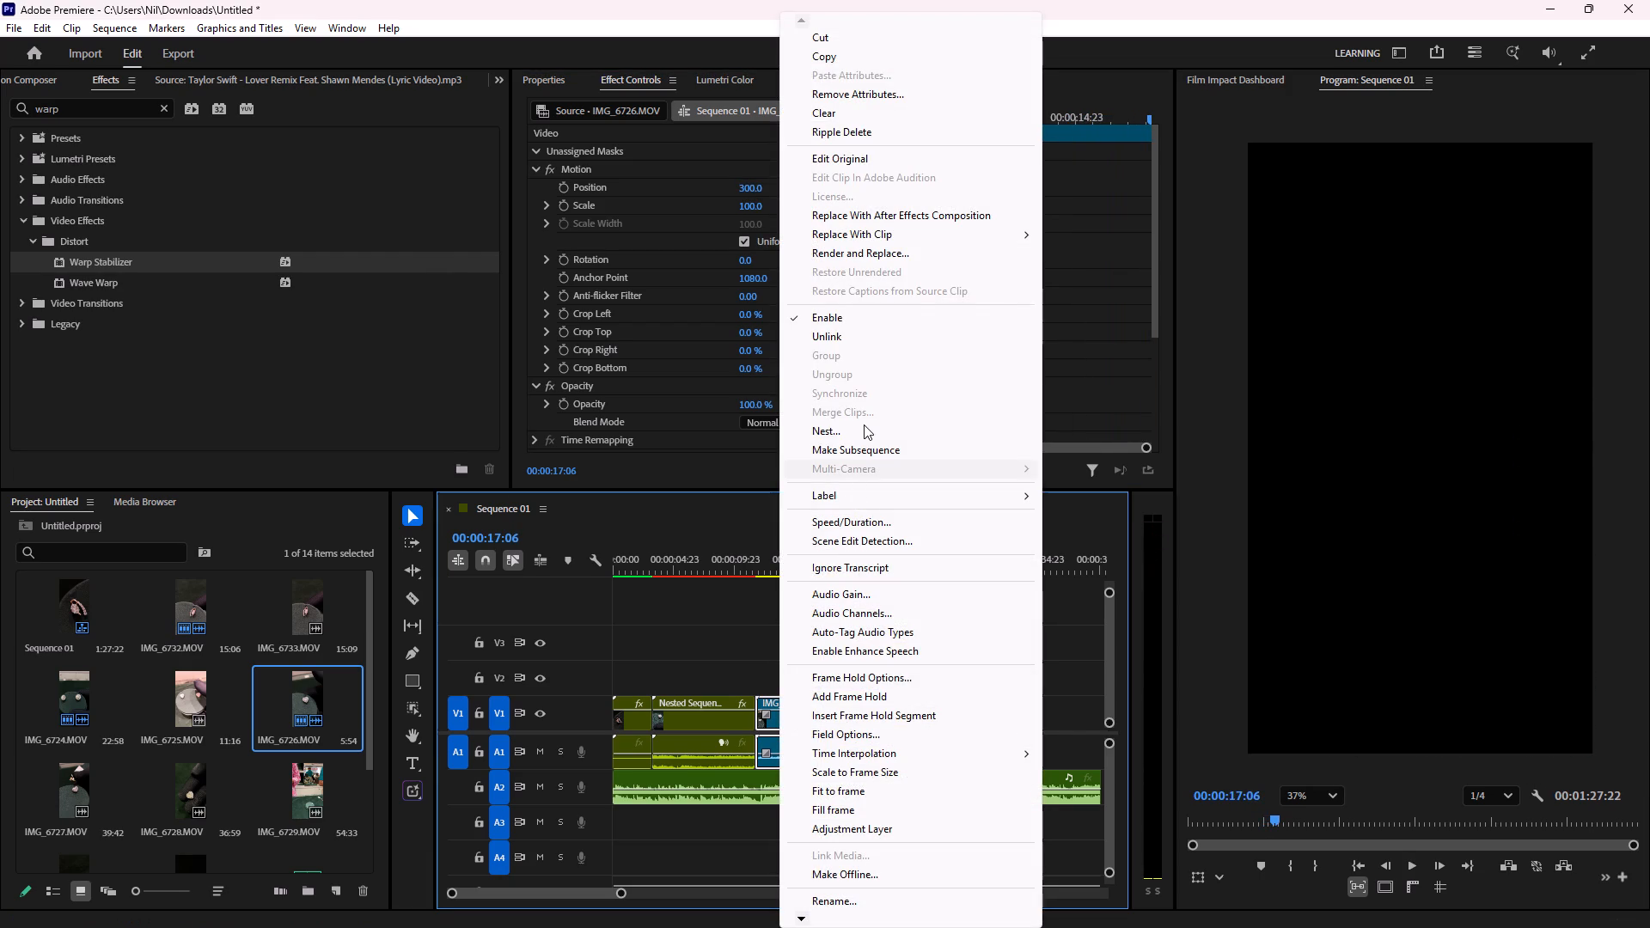
left_click(864, 424)
left_click(866, 497)
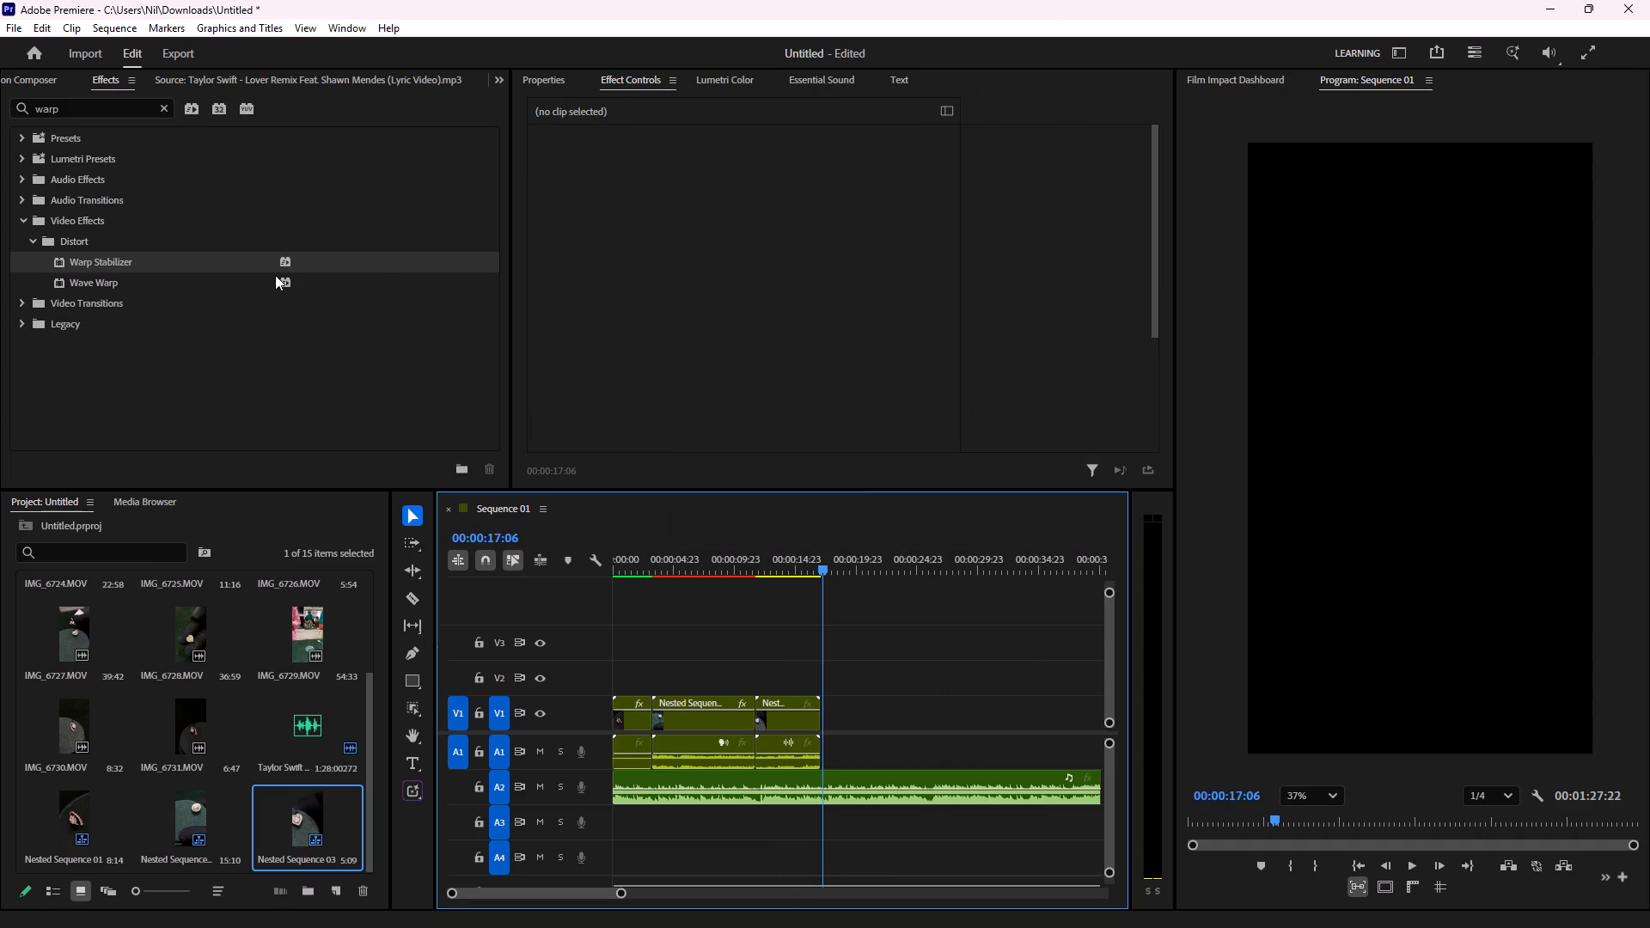
Apply Warp Stabilizer to Nested Sequence 03 and return the playhead to near the start of that clip.
left_click_drag(102, 258, 792, 721)
left_click_drag(816, 559, 760, 570)
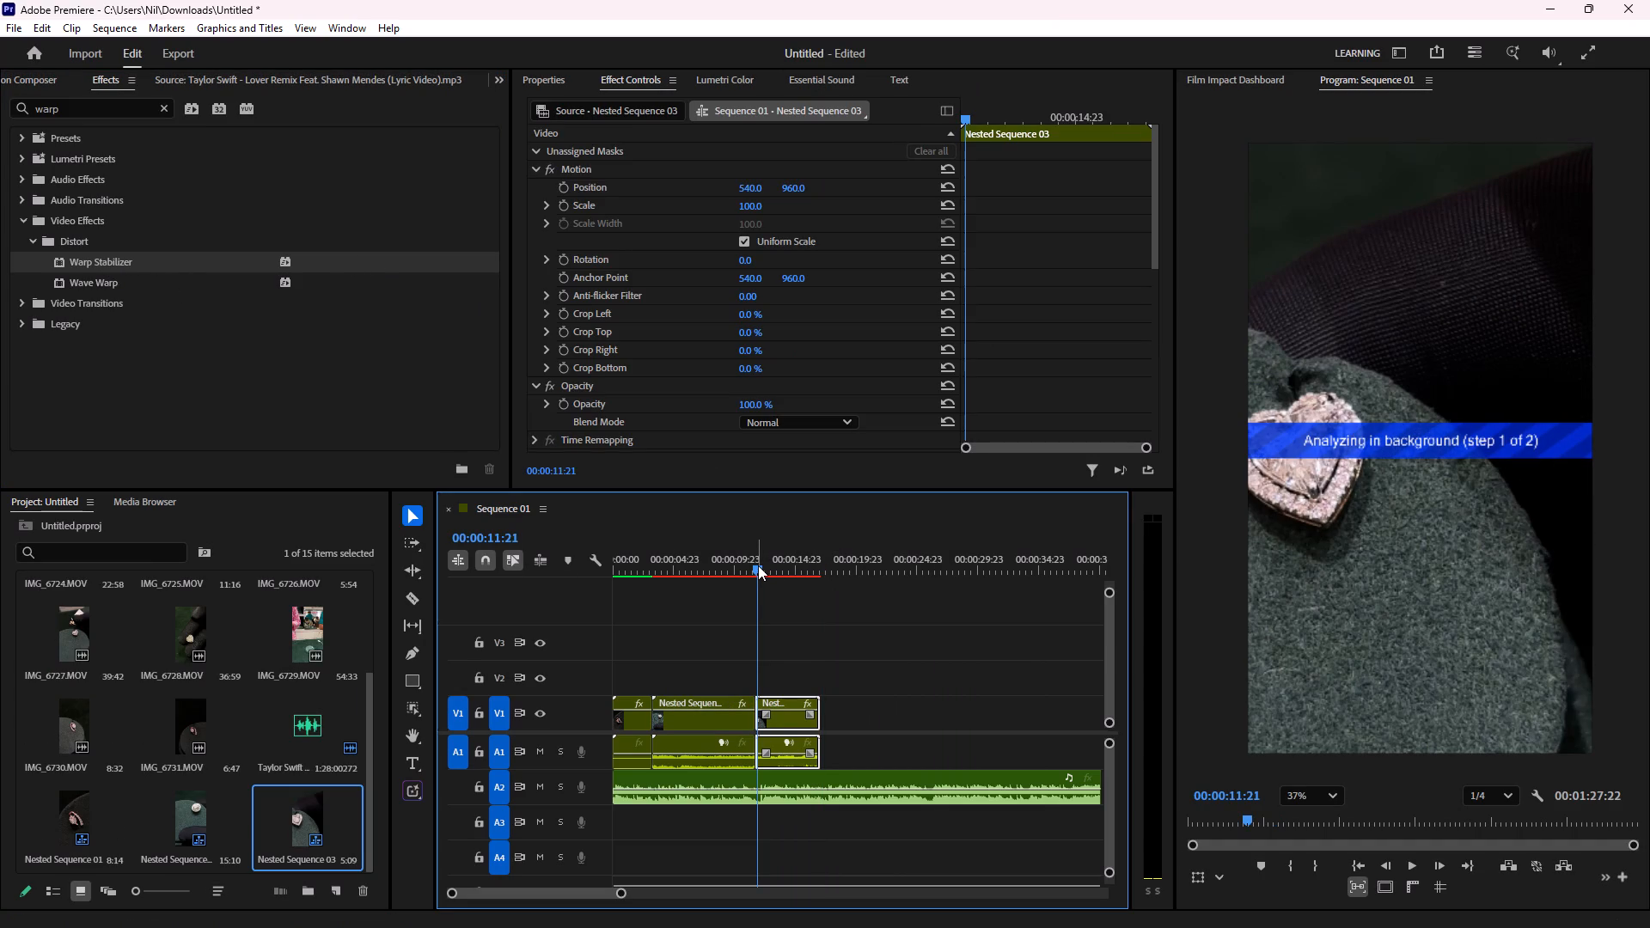